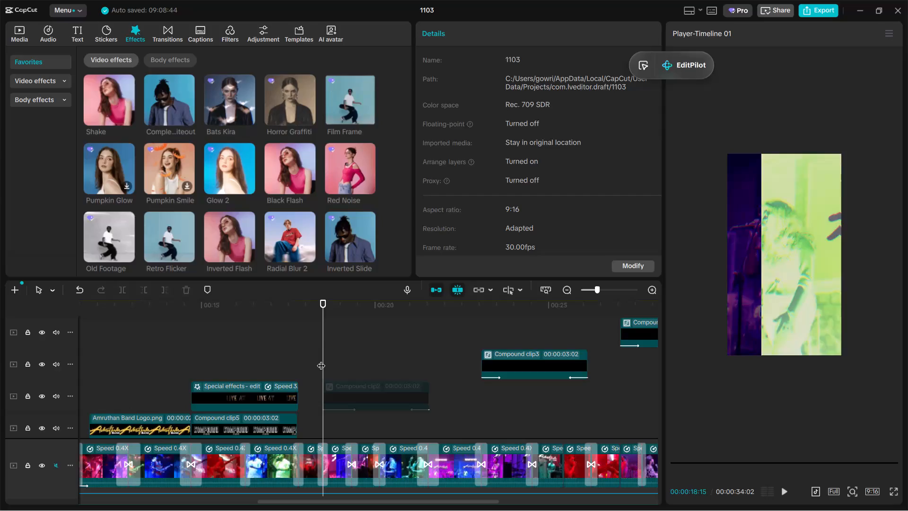
# Import the november, Luxury Gold Title and 6th videos from the Downloads folder into the project media.
pyautogui.click(13, 26)
pyautogui.click(17, 32)
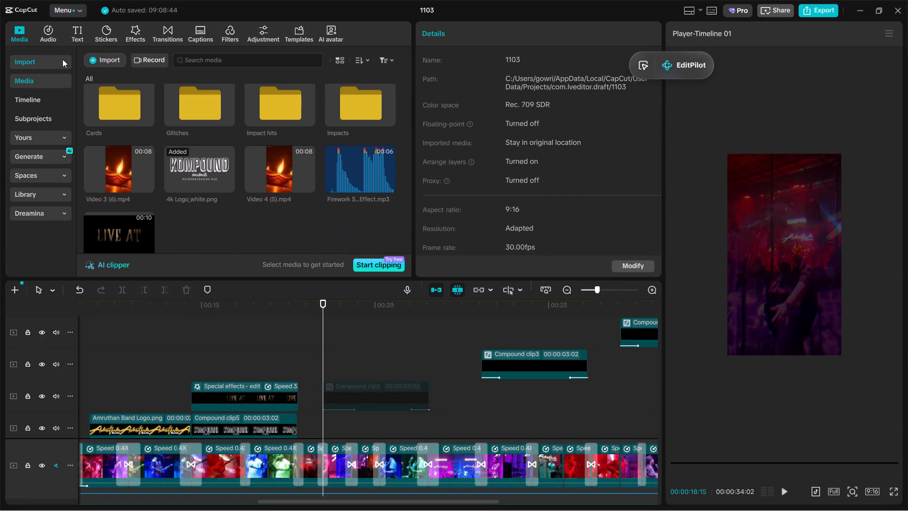
pyautogui.click(100, 59)
pyautogui.click(121, 89)
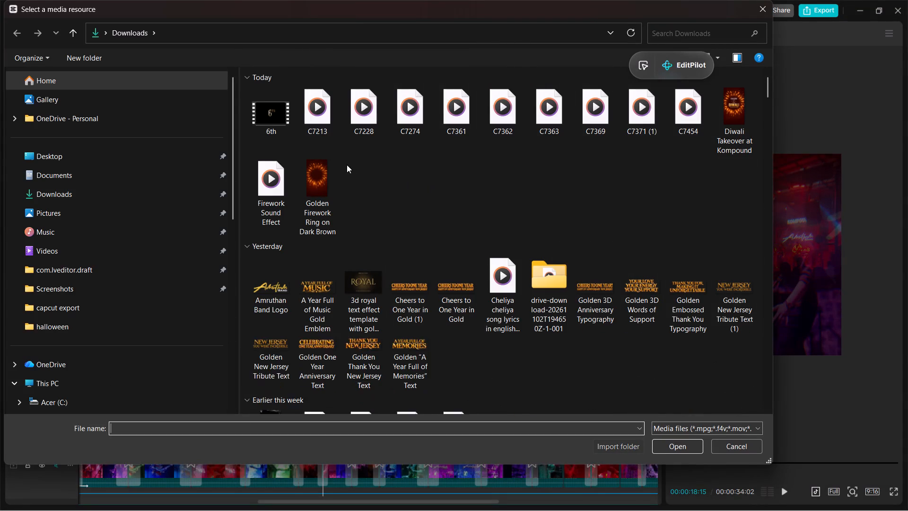
pyautogui.keyDown('ctrl'); pyautogui.click(271, 122); pyautogui.keyUp('ctrl')
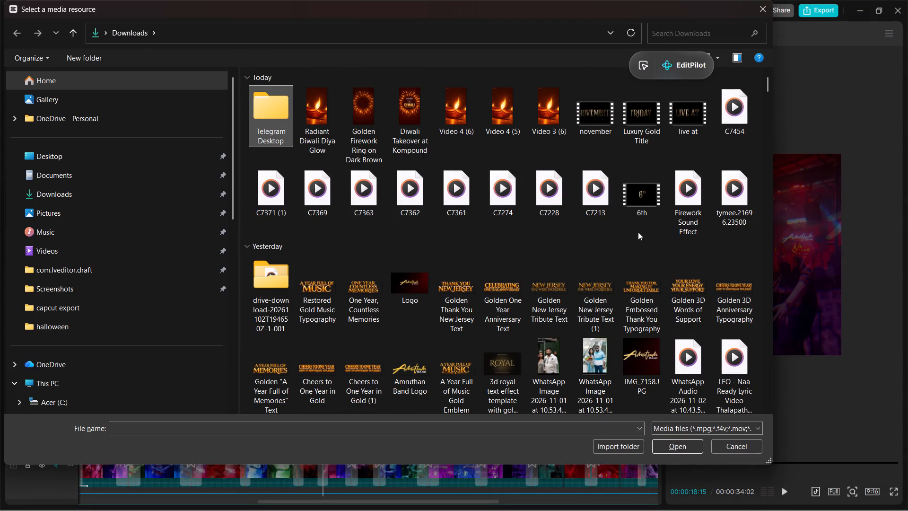
pyautogui.keyDown('ctrl'); pyautogui.click(648, 211); pyautogui.keyUp('ctrl')
pyautogui.keyDown('ctrl'); pyautogui.click(266, 130); pyautogui.keyUp('ctrl')
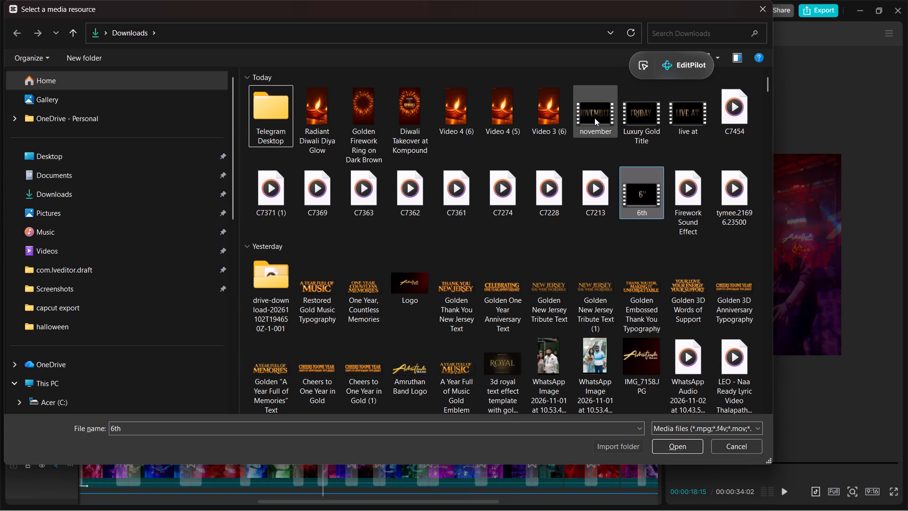
pyautogui.keyDown('ctrl'); pyautogui.click(594, 118); pyautogui.keyUp('ctrl')
pyautogui.keyDown('ctrl'); pyautogui.click(651, 116); pyautogui.keyUp('ctrl')
pyautogui.click(678, 444)
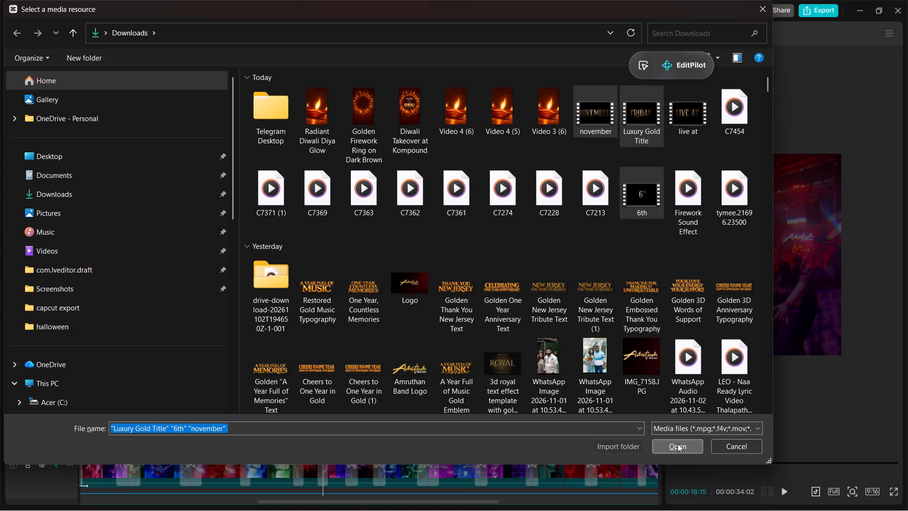
pyautogui.click(690, 448)
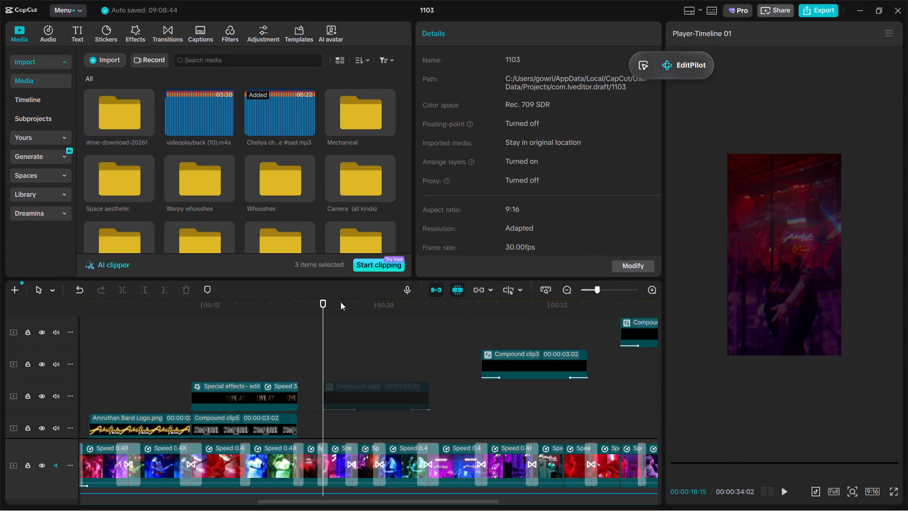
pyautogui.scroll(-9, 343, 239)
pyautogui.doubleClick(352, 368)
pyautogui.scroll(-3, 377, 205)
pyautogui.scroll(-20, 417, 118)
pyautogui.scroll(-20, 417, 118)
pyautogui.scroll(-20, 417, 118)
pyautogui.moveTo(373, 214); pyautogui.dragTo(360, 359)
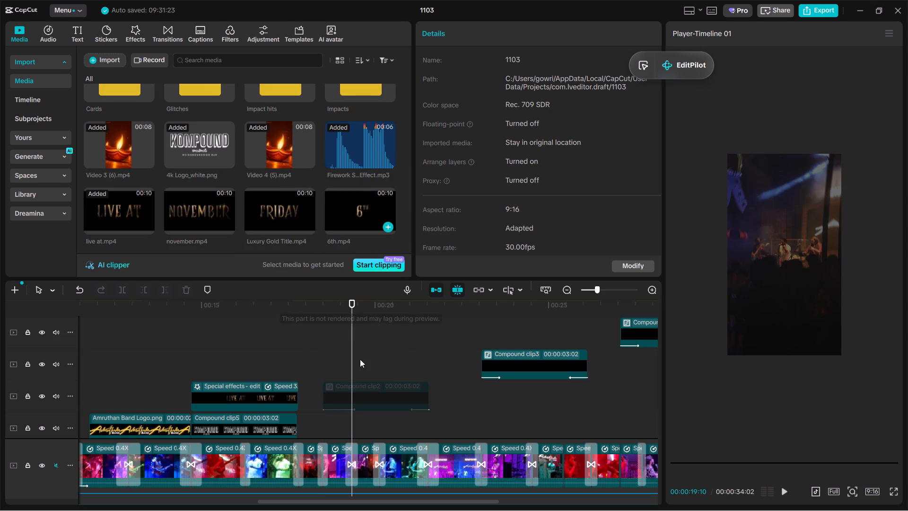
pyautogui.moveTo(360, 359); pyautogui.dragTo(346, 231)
# Duplicate the LIVE AT title clip and place the copy above the dimmed compound clip, aligned to that clip's start.
pyautogui.click(250, 398)
pyautogui.hotkey('ctrl', 'c')
pyautogui.hotkey('ctrl', 'v')
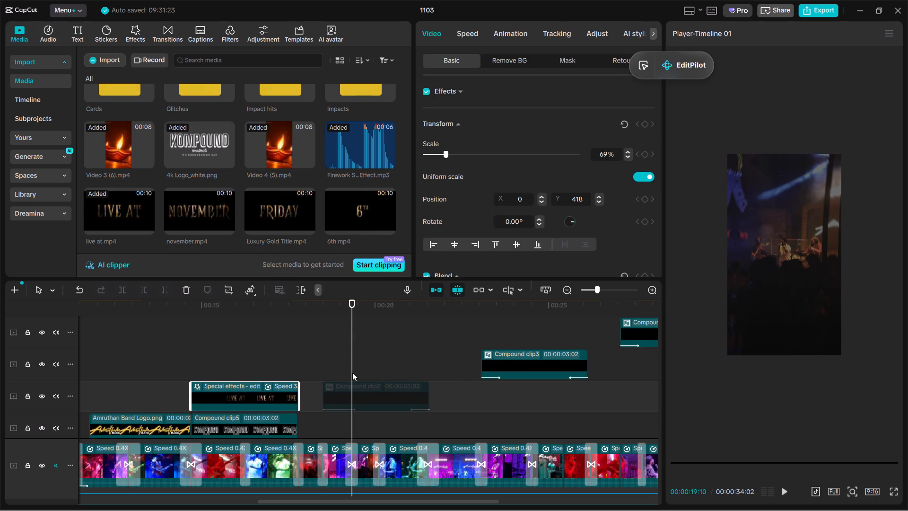
pyautogui.moveTo(399, 370); pyautogui.dragTo(371, 370)
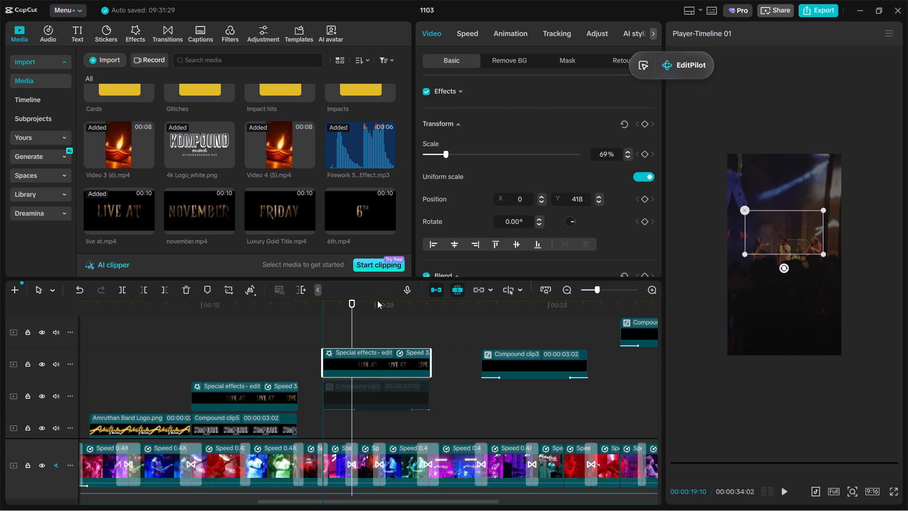
# Replace the copied LIVE AT clip with 6th.mp4, keeping the original video effect.
pyautogui.moveTo(346, 204); pyautogui.dragTo(388, 372)
pyautogui.moveTo(348, 204); pyautogui.dragTo(378, 357)
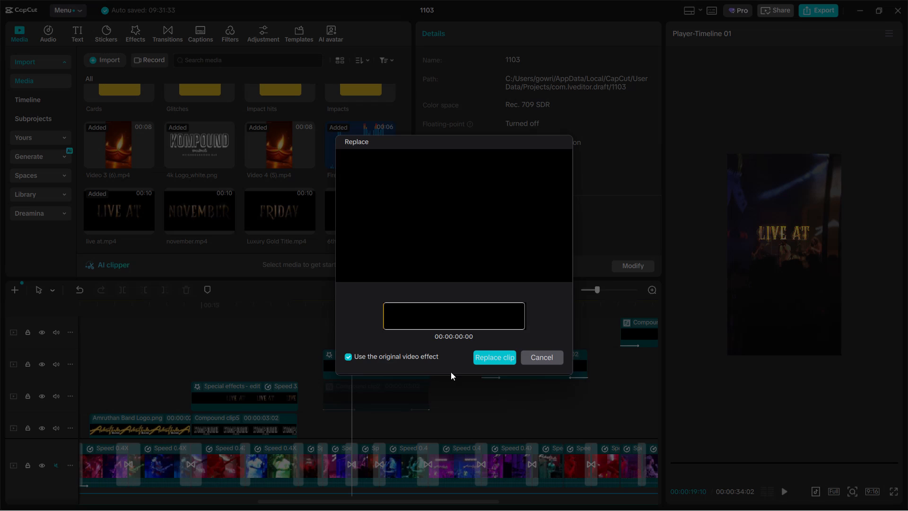
pyautogui.click(491, 363)
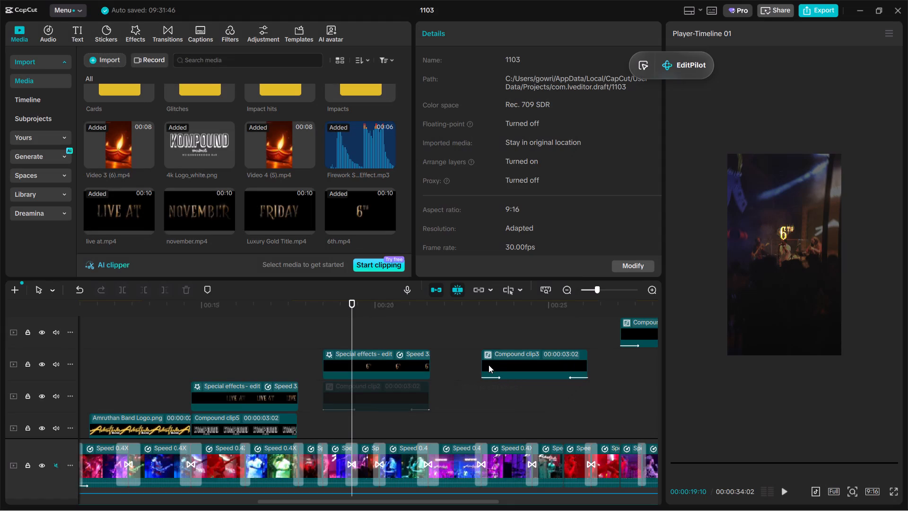
pyautogui.click(321, 331)
pyautogui.press('space')
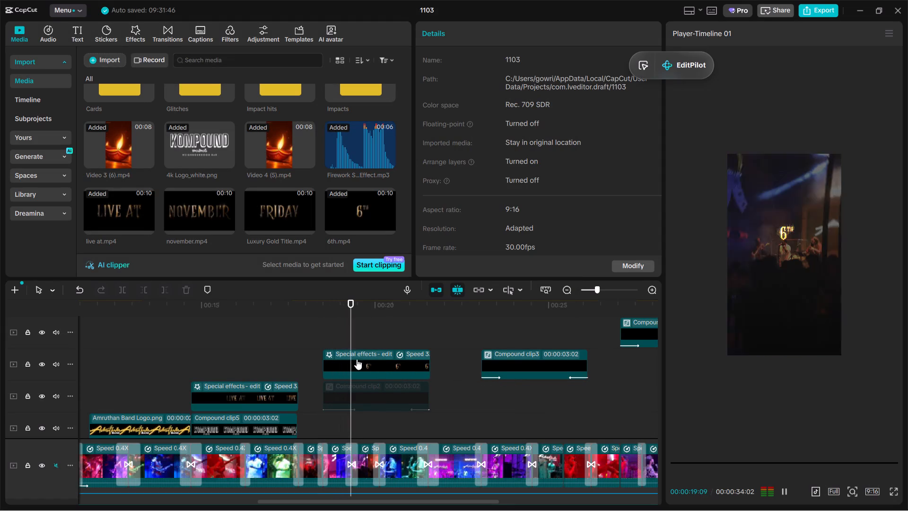
pyautogui.press('space')
# Centre the 6TH title in the frame at X 0, Y 0 and enlarge it to 178% scale.
pyautogui.click(357, 360)
pyautogui.keyDown('ctrl'); pyautogui.scroll(7, 357, 360); pyautogui.keyUp('ctrl')
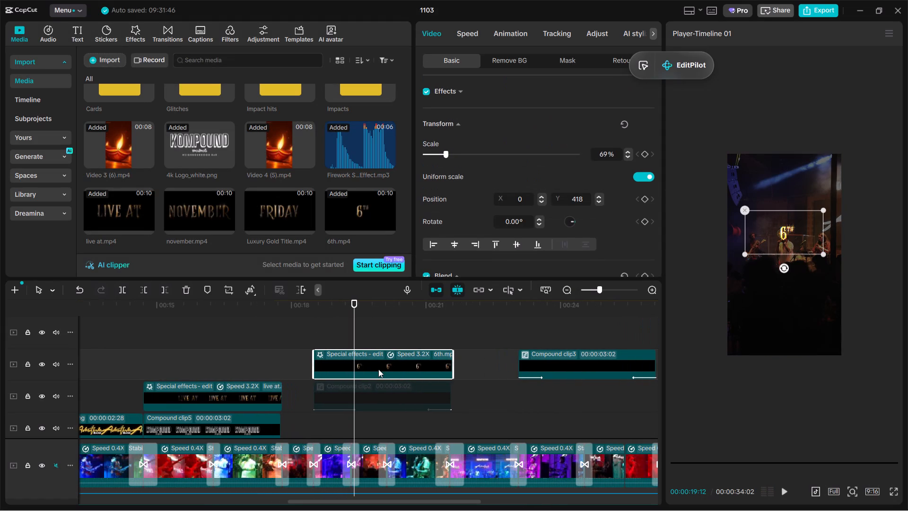
pyautogui.keyDown('ctrl'); pyautogui.scroll(2, 822, 255); pyautogui.keyUp('ctrl')
pyautogui.keyDown('ctrl'); pyautogui.click(821, 254); pyautogui.keyUp('ctrl')
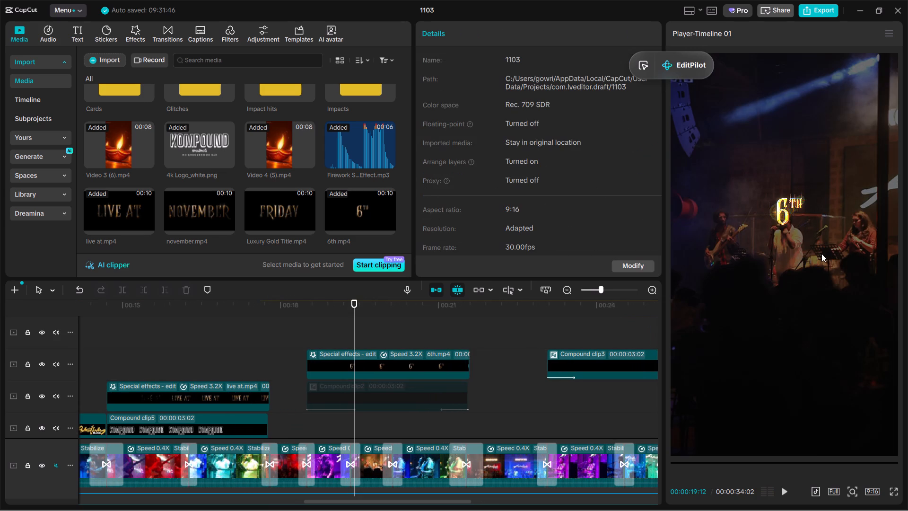
pyautogui.keyDown('ctrl'); pyautogui.click(783, 222); pyautogui.keyUp('ctrl')
pyautogui.keyDown('ctrl'); pyautogui.scroll(-6, 787, 222); pyautogui.keyUp('ctrl')
pyautogui.moveTo(818, 254); pyautogui.dragTo(845, 322)
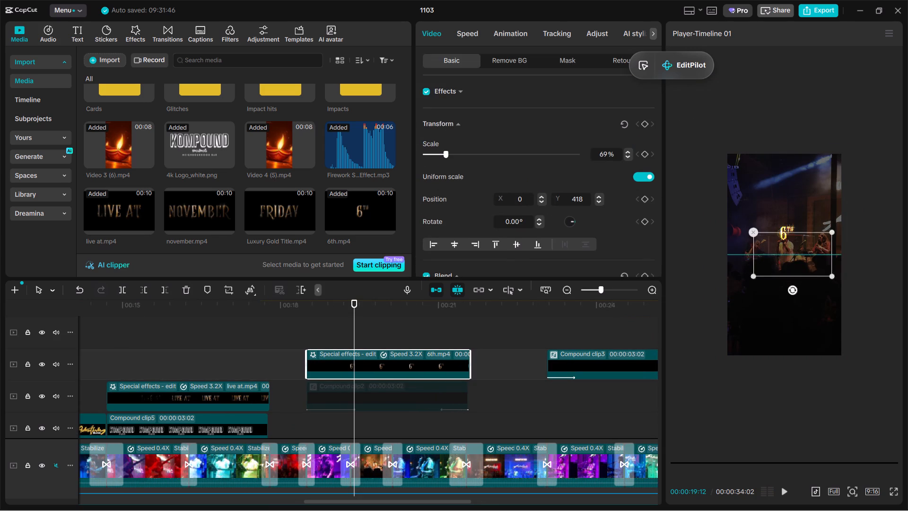
pyautogui.moveTo(845, 322); pyautogui.dragTo(817, 275)
pyautogui.moveTo(823, 276); pyautogui.dragTo(872, 397)
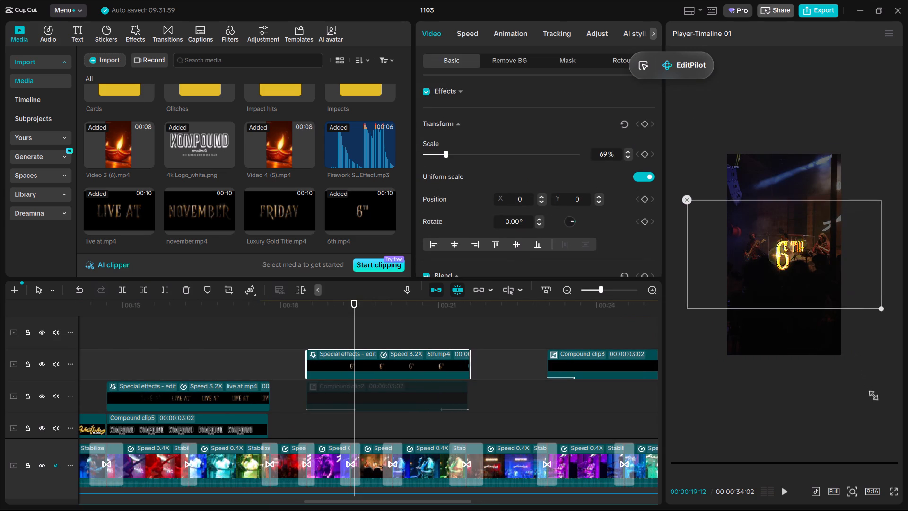
pyautogui.moveTo(872, 397); pyautogui.dragTo(875, 402)
pyautogui.keyDown('ctrl'); pyautogui.scroll(6, 822, 274); pyautogui.keyUp('ctrl')
pyautogui.keyDown('ctrl'); pyautogui.scroll(-2, 822, 274); pyautogui.keyUp('ctrl')
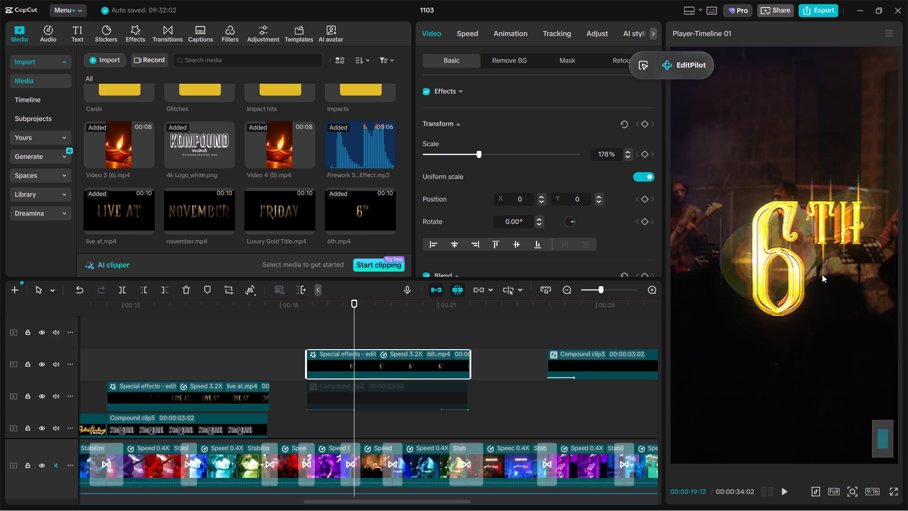
pyautogui.keyDown('ctrl'); pyautogui.scroll(-1, 822, 274); pyautogui.keyUp('ctrl')
# Reduce the size of the Glow 2 effect on the 6th.mp4 clip to 6.
pyautogui.click(313, 352)
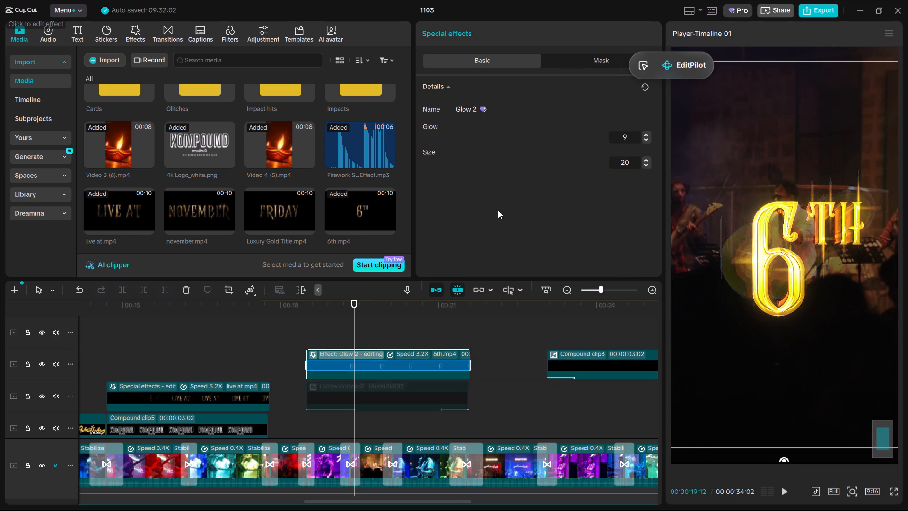
pyautogui.click(445, 164)
pyautogui.moveTo(445, 164); pyautogui.dragTo(436, 164)
pyautogui.keyDown('ctrl'); pyautogui.scroll(-2, 748, 263); pyautogui.keyUp('ctrl')
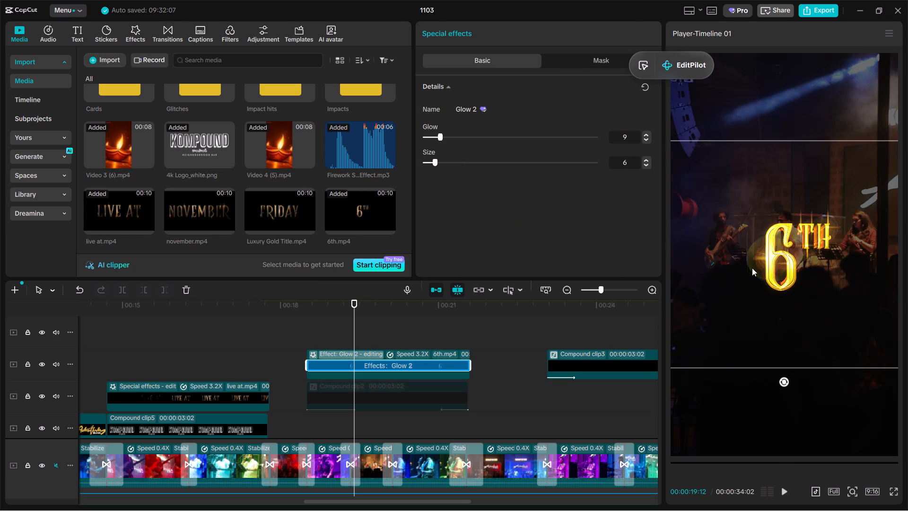
pyautogui.keyDown('ctrl'); pyautogui.scroll(-3, 752, 268); pyautogui.keyUp('ctrl')
pyautogui.keyDown('ctrl'); pyautogui.scroll(-5, 786, 289); pyautogui.keyUp('ctrl')
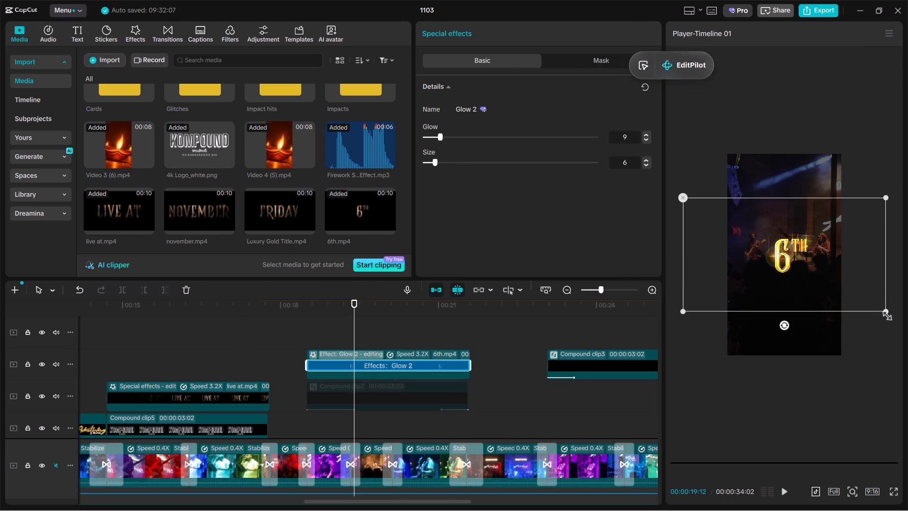
# Enlarge the 6TH title a little further in the preview frame.
pyautogui.moveTo(885, 315); pyautogui.dragTo(895, 340)
pyautogui.click(344, 382)
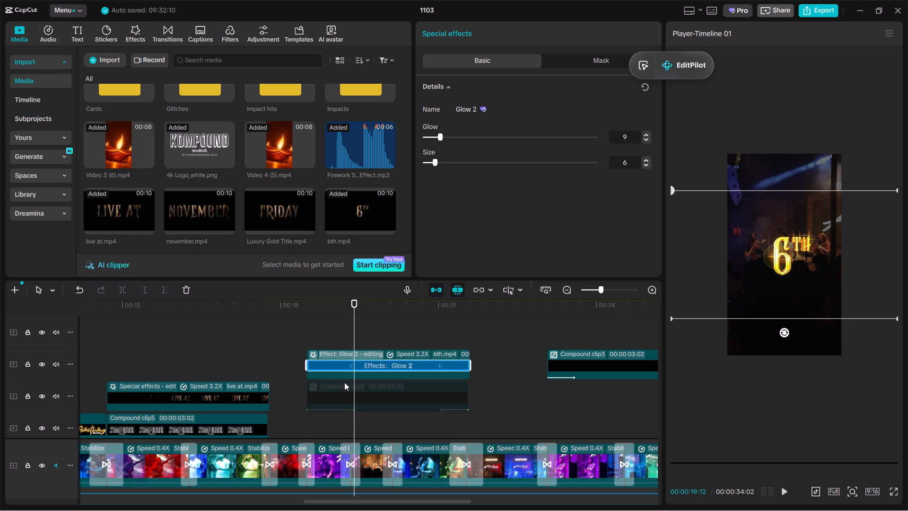
pyautogui.click(343, 374)
# Play back the timeline from just before the 6th.mp4 clip to check the title's appearance.
pyautogui.click(302, 332)
pyautogui.press('space')
pyautogui.click(351, 370)
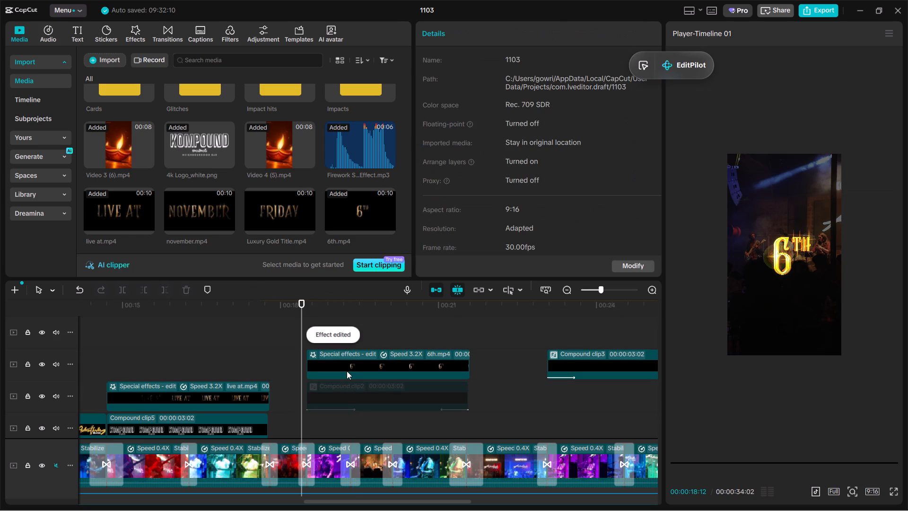
pyautogui.click(375, 359)
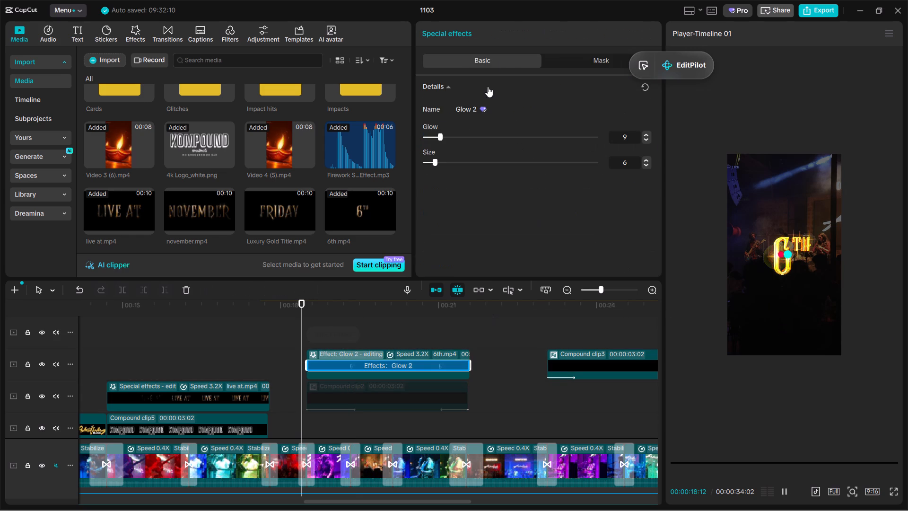
pyautogui.click(352, 377)
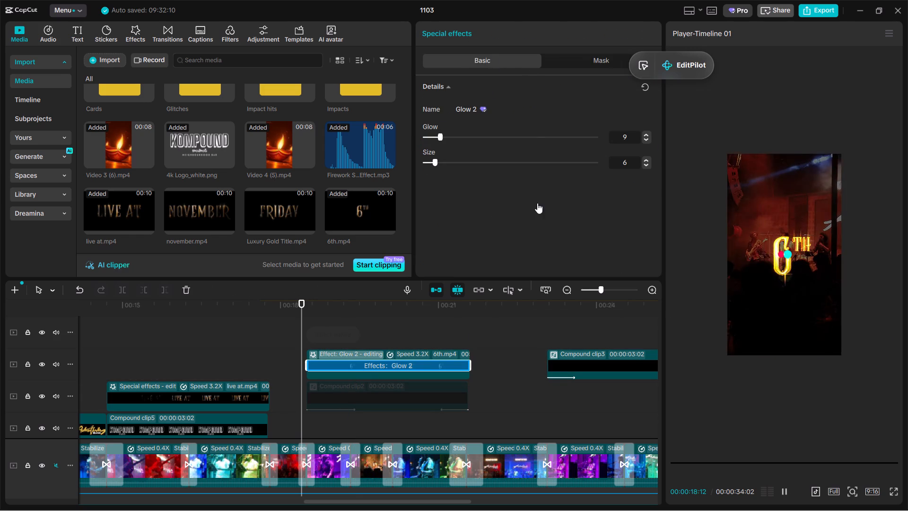
pyautogui.click(393, 376)
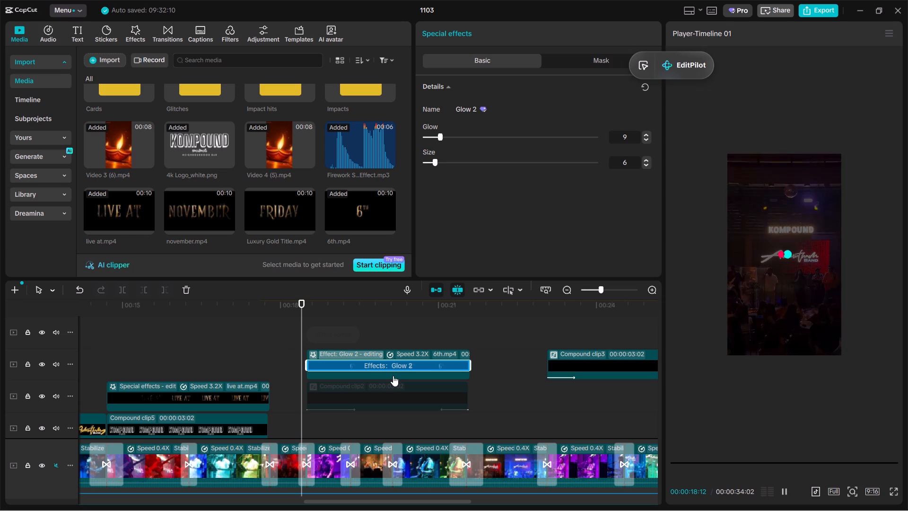
pyautogui.click(387, 339)
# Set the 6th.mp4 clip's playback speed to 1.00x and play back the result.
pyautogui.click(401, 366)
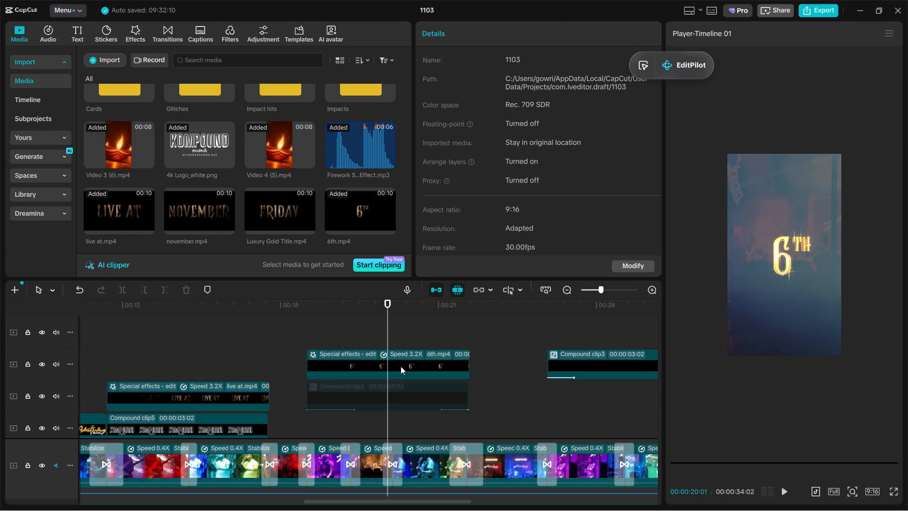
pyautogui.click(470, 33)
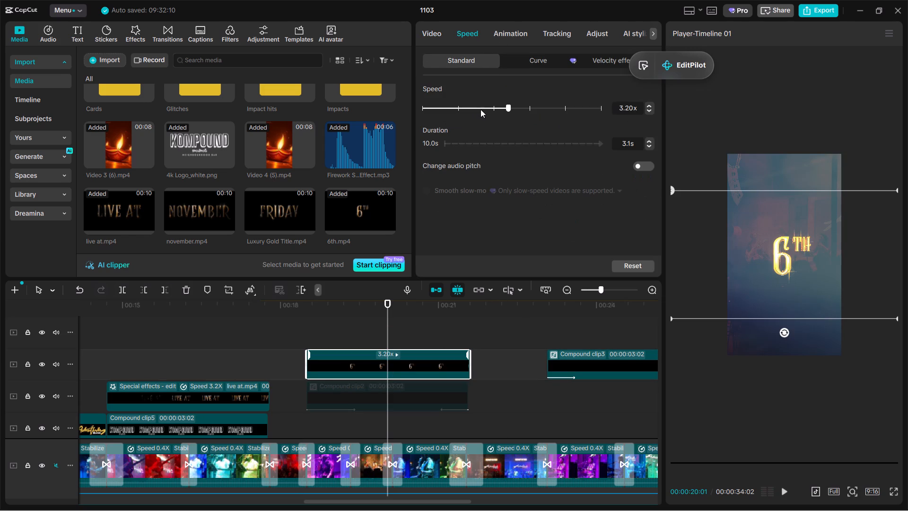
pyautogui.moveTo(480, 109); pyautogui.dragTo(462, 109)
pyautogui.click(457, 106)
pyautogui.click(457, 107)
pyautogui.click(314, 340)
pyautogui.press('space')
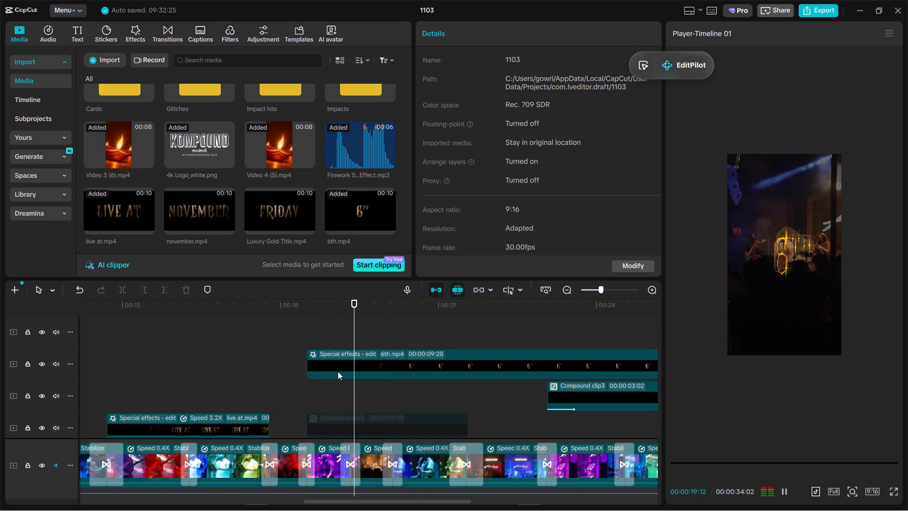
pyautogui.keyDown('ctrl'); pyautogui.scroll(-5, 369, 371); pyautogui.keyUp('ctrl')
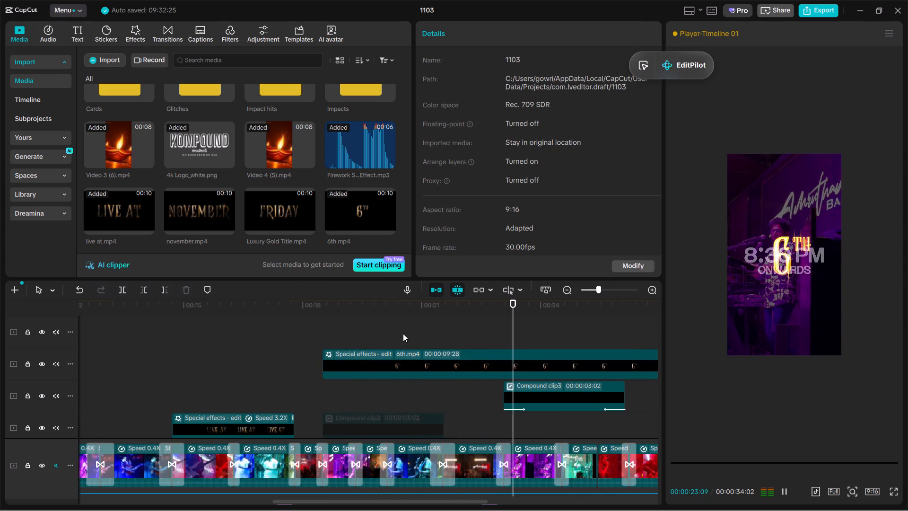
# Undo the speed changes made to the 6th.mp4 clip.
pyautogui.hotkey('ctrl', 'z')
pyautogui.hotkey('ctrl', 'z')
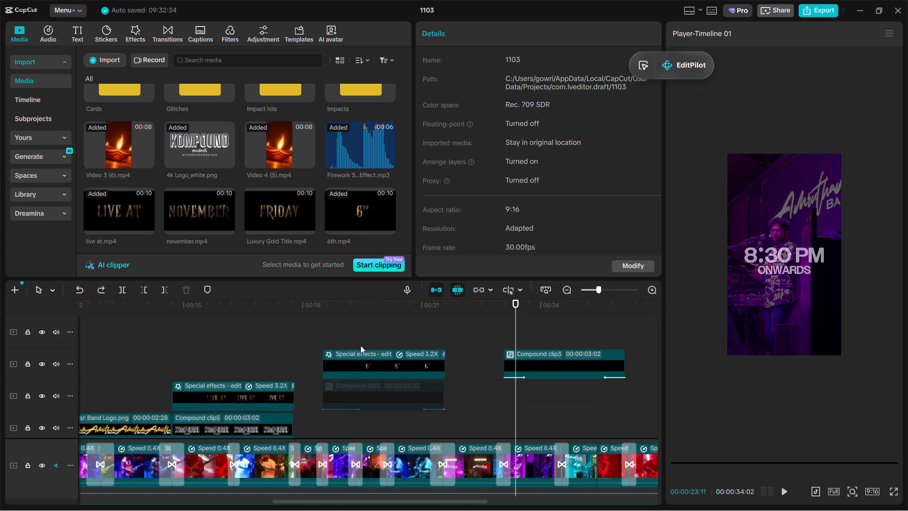
# Play back the 6TH title from near the start of its clip.
pyautogui.click(349, 339)
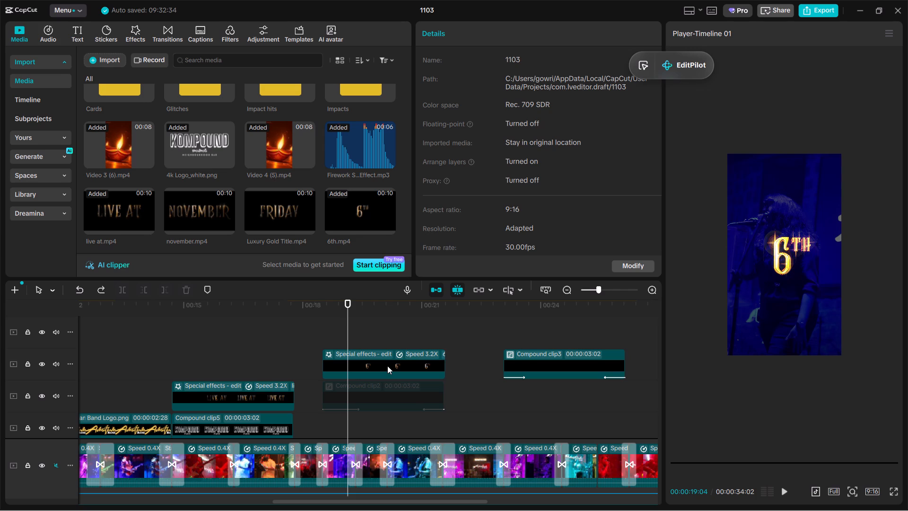
pyautogui.press('space')
pyautogui.press('space')
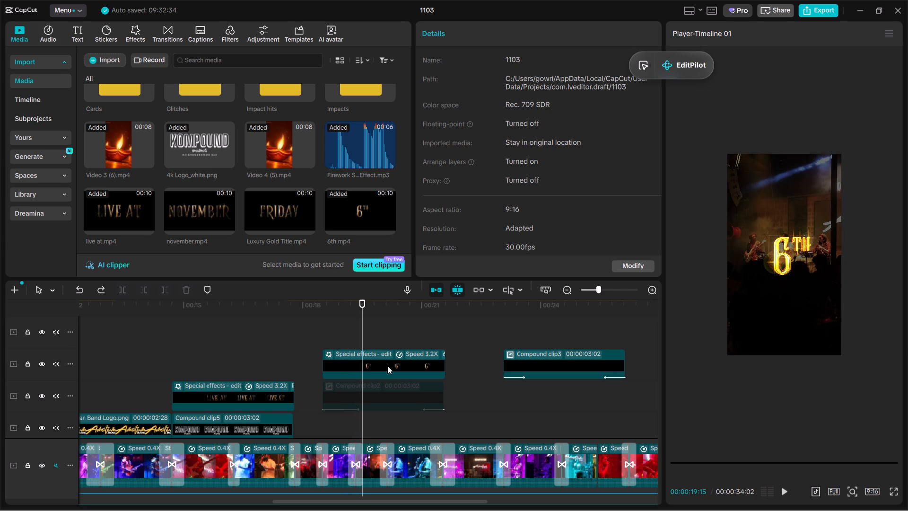
# Duplicate the 6th.mp4 title clip and align the copy directly above the original on the timeline.
pyautogui.click(393, 335)
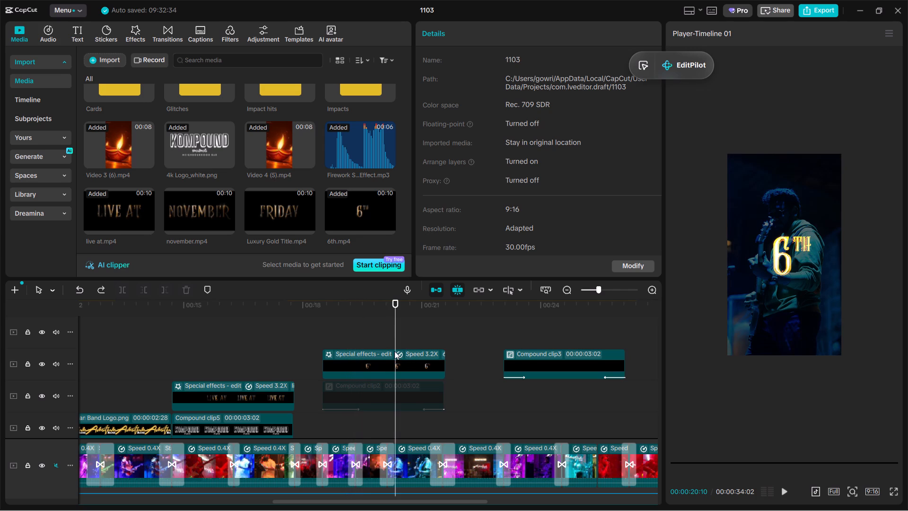
pyautogui.click(379, 367)
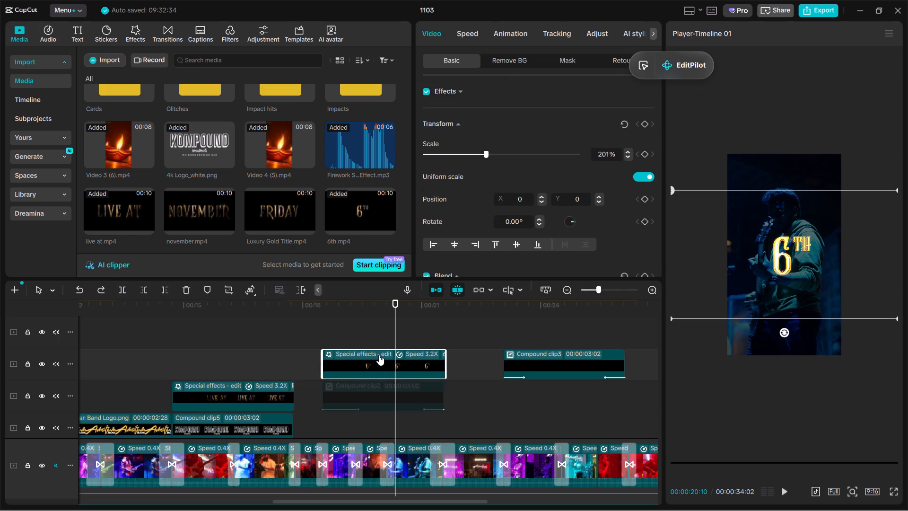
pyautogui.hotkey('ctrl', 'c')
pyautogui.hotkey('ctrl', 'v')
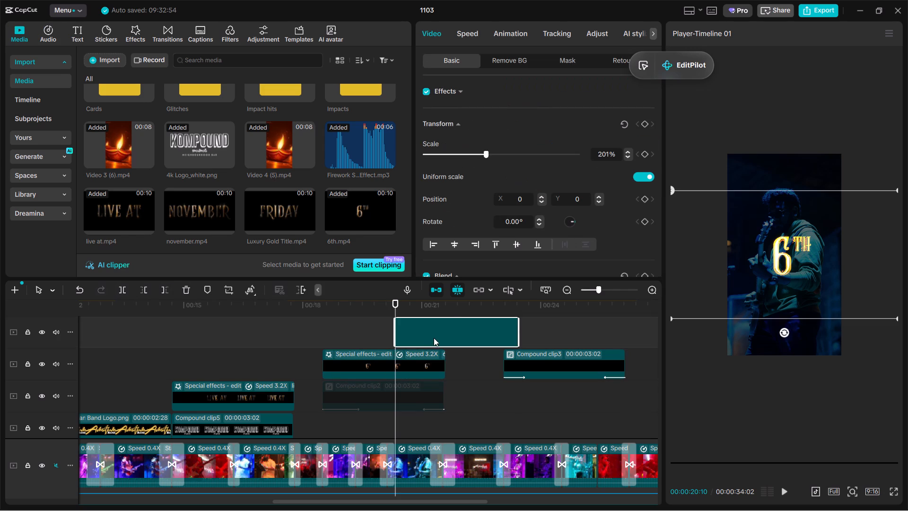
pyautogui.moveTo(434, 336); pyautogui.dragTo(363, 340)
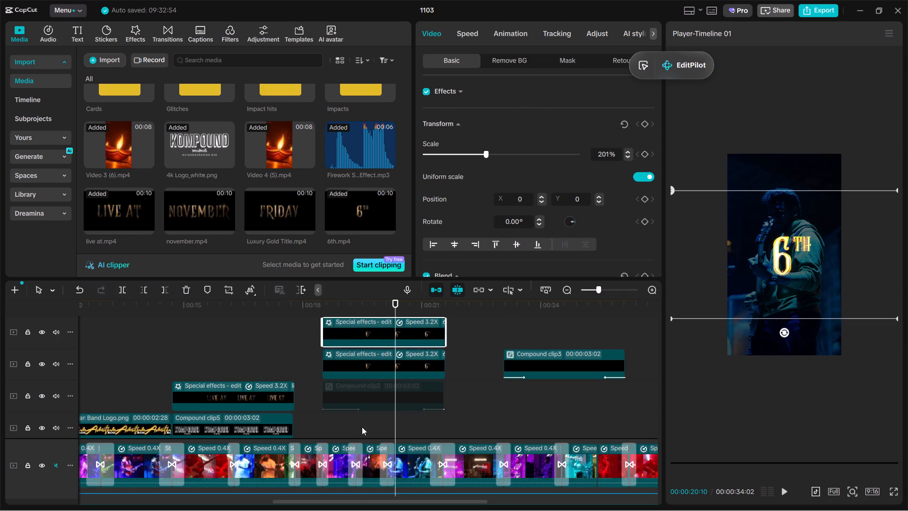
# Replace the upper copy of the 6TH clip with november.mp4, keeping the original video effect.
pyautogui.doubleClick(376, 429)
pyautogui.moveTo(376, 429); pyautogui.dragTo(411, 428)
pyautogui.moveTo(204, 210); pyautogui.dragTo(350, 308)
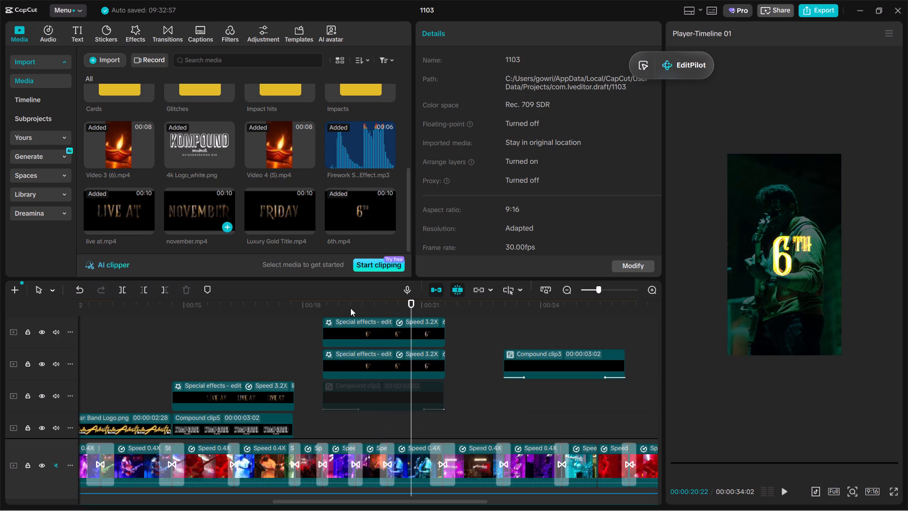
pyautogui.moveTo(350, 308); pyautogui.dragTo(374, 335)
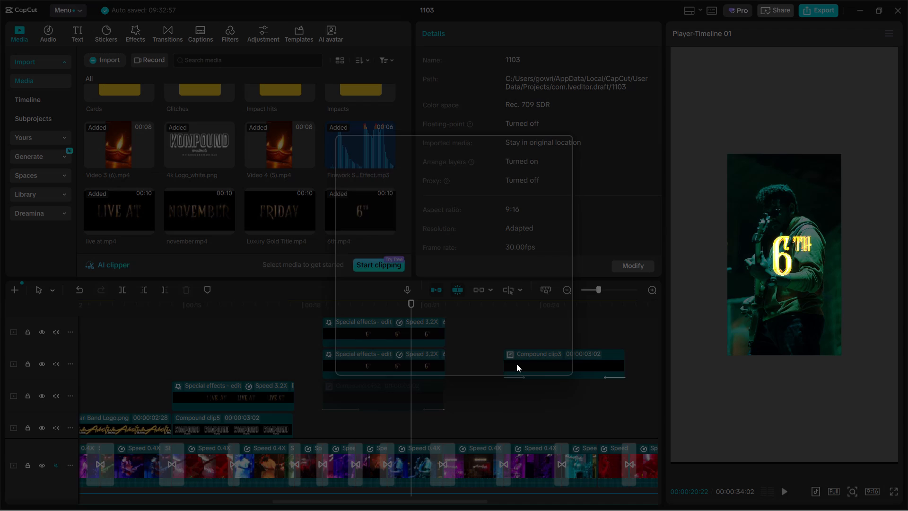
pyautogui.click(498, 354)
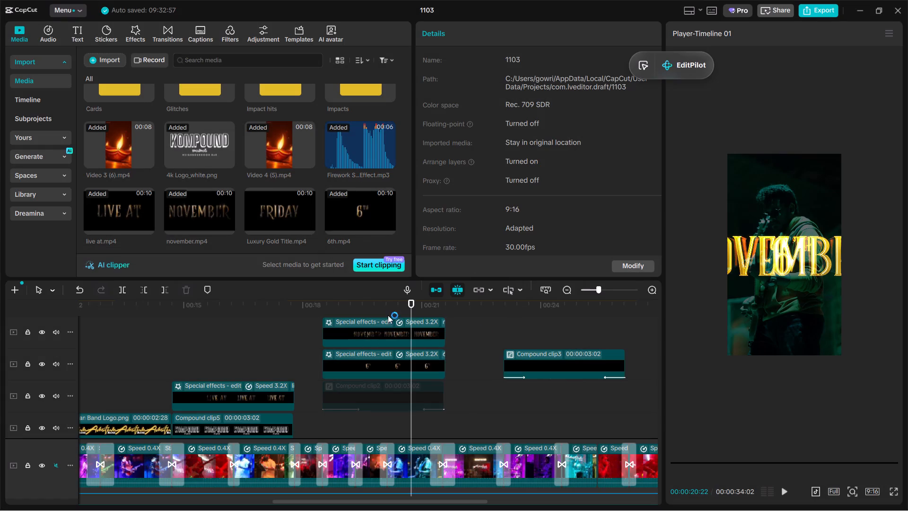
# Scale the NOVEMBER title to 81% and centre it just below 6TH at X 0, Y -606.
pyautogui.click(379, 328)
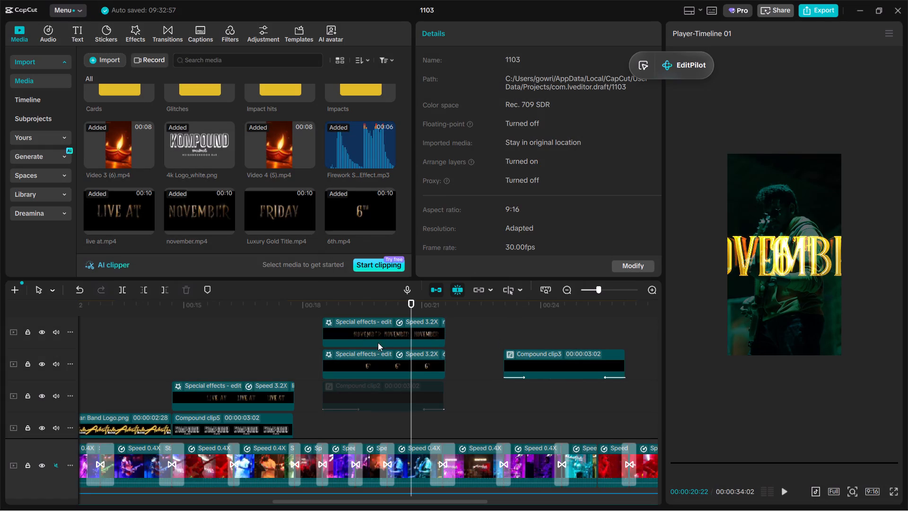
pyautogui.click(384, 337)
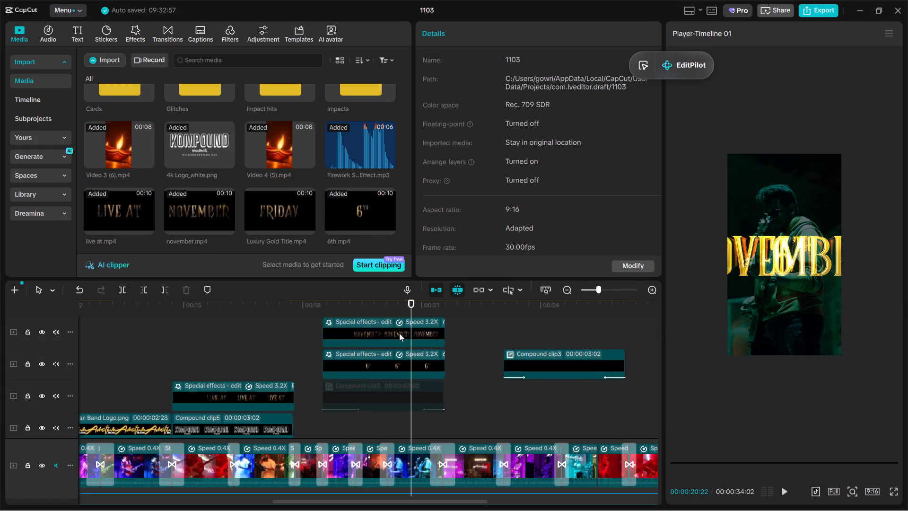
pyautogui.click(399, 333)
pyautogui.moveTo(895, 295); pyautogui.dragTo(406, 331)
pyautogui.moveTo(406, 331); pyautogui.dragTo(793, 306)
pyautogui.moveTo(792, 329); pyautogui.dragTo(721, 249)
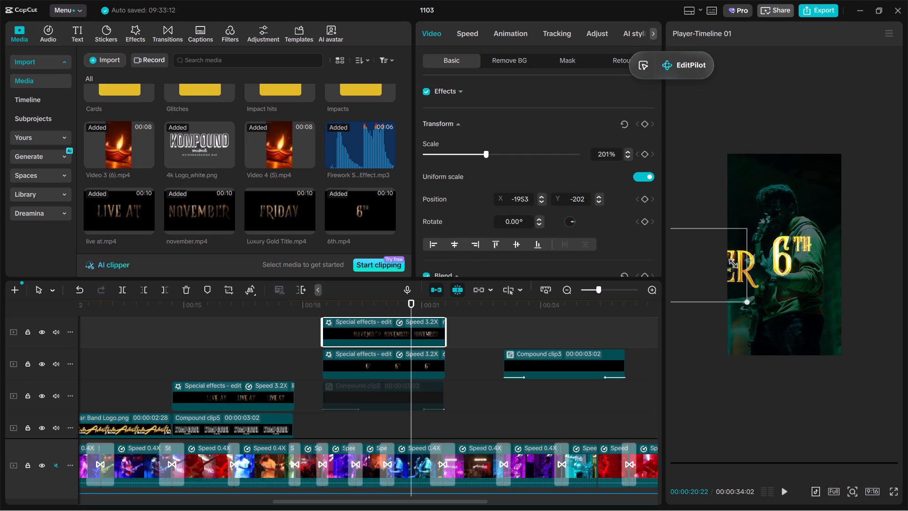
pyautogui.moveTo(721, 249); pyautogui.dragTo(710, 239)
pyautogui.moveTo(704, 268); pyautogui.dragTo(807, 289)
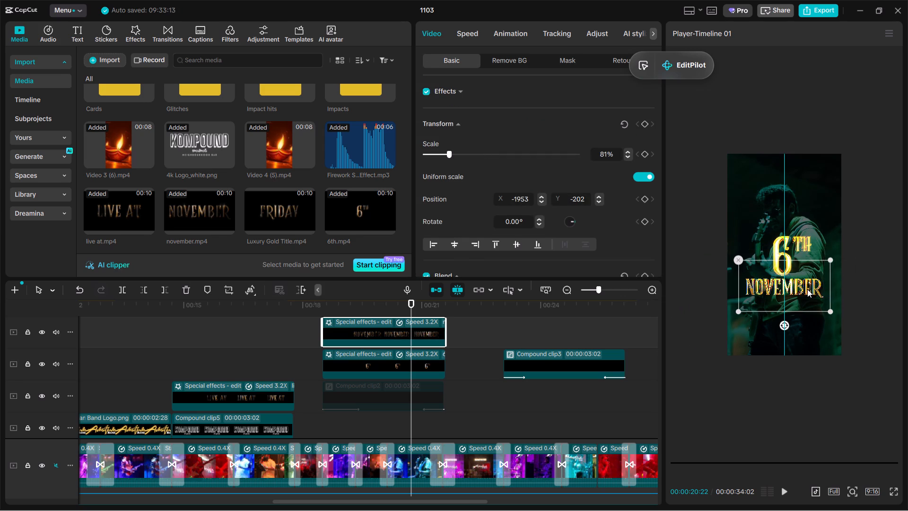
pyautogui.moveTo(807, 289); pyautogui.dragTo(807, 290)
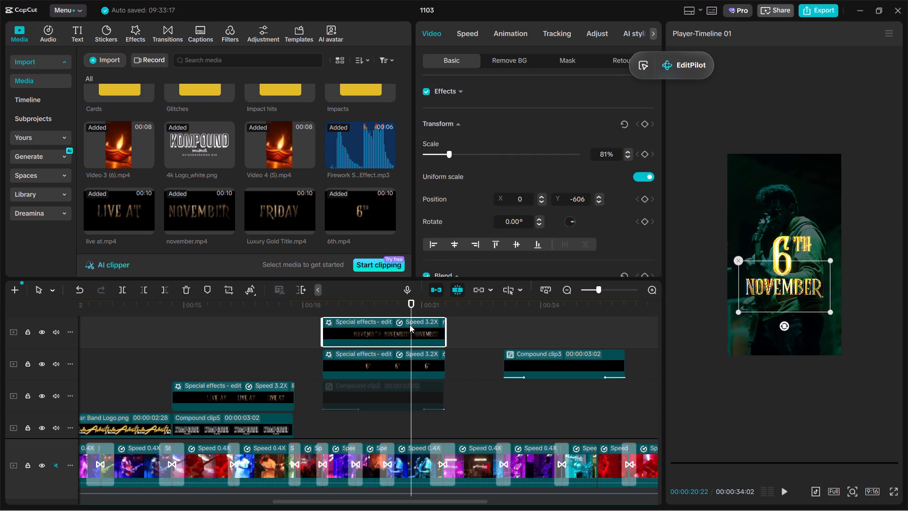
# Duplicate the NOVEMBER title clip and align the copy directly above it on the timeline.
pyautogui.hotkey('ctrl', 'c')
pyautogui.hotkey('ctrl', 'v')
pyautogui.moveTo(455, 333); pyautogui.dragTo(419, 338)
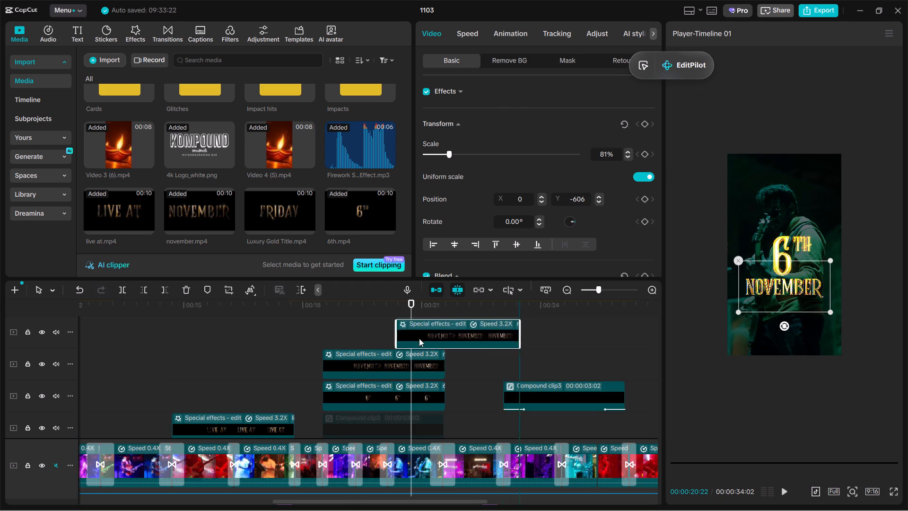
pyautogui.moveTo(419, 338); pyautogui.dragTo(367, 338)
# Replace the upper NOVEMBER copy with the FRIDAY clip, Luxury Gold Title.mp4, keeping the original video effect.
pyautogui.moveTo(282, 203); pyautogui.dragTo(378, 331)
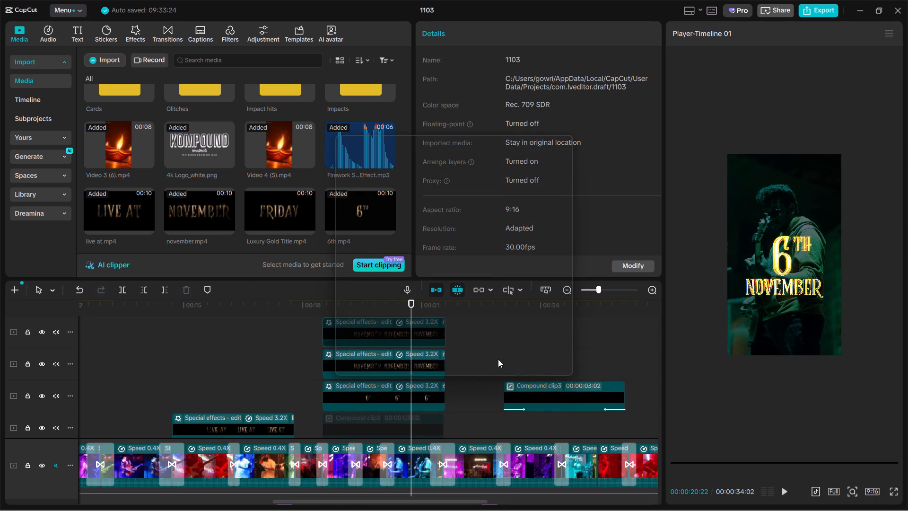
pyautogui.click(505, 363)
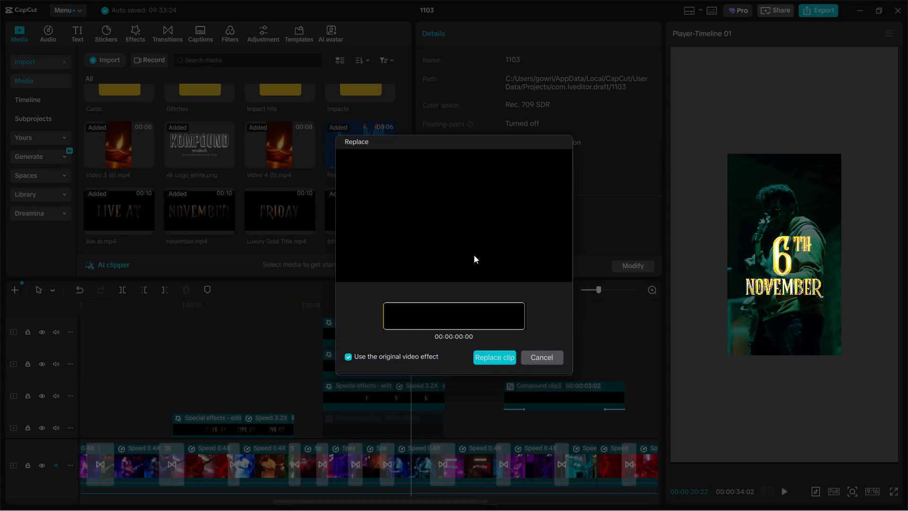
pyautogui.click(366, 328)
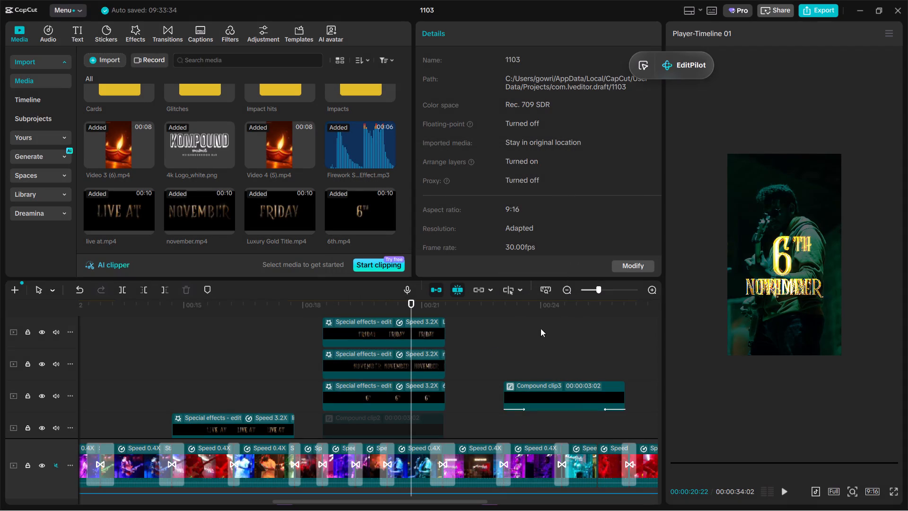
# Scale the FRIDAY title to 50% and place it centred beneath NOVEMBER at X 0, Y -977.
pyautogui.click(399, 336)
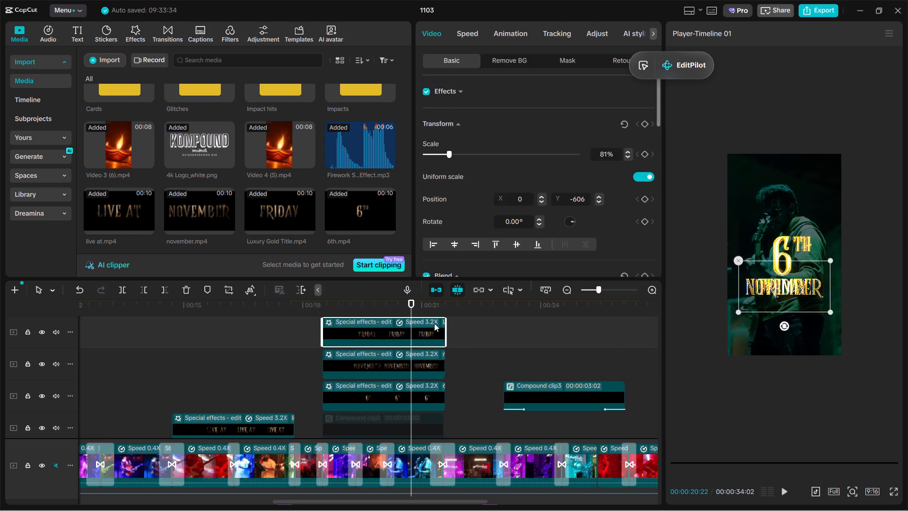
pyautogui.moveTo(783, 298); pyautogui.dragTo(785, 323)
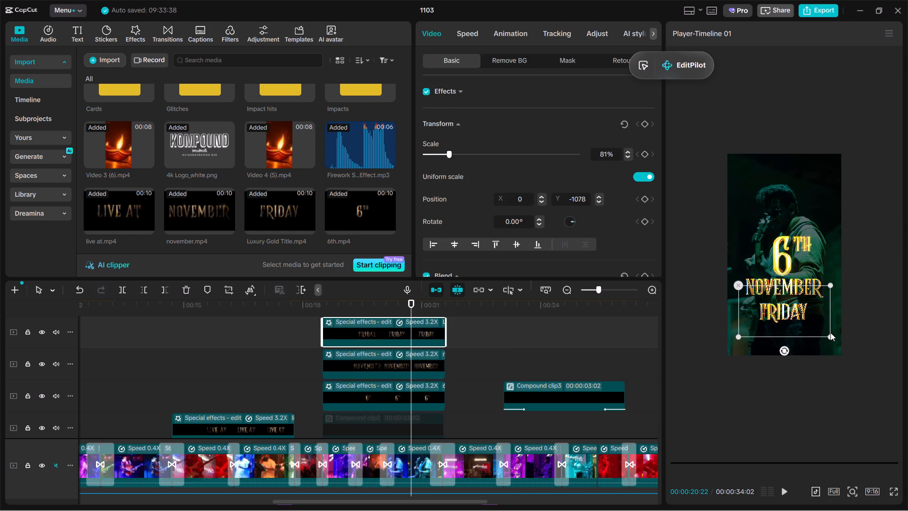
pyautogui.moveTo(830, 337); pyautogui.dragTo(805, 320)
pyautogui.keyDown('ctrl'); pyautogui.scroll(6, 807, 331); pyautogui.keyUp('ctrl')
pyautogui.keyDown('ctrl'); pyautogui.scroll(-4, 792, 390); pyautogui.keyUp('ctrl')
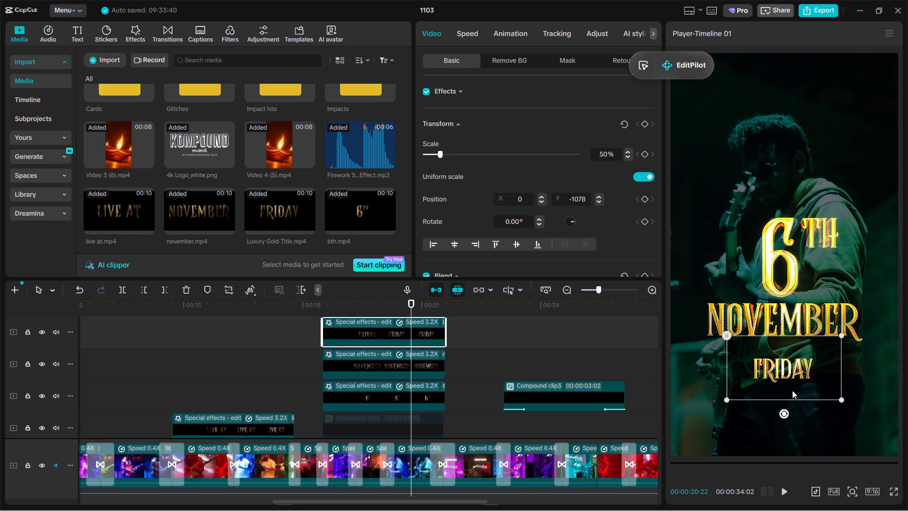
pyautogui.moveTo(779, 377); pyautogui.dragTo(781, 366)
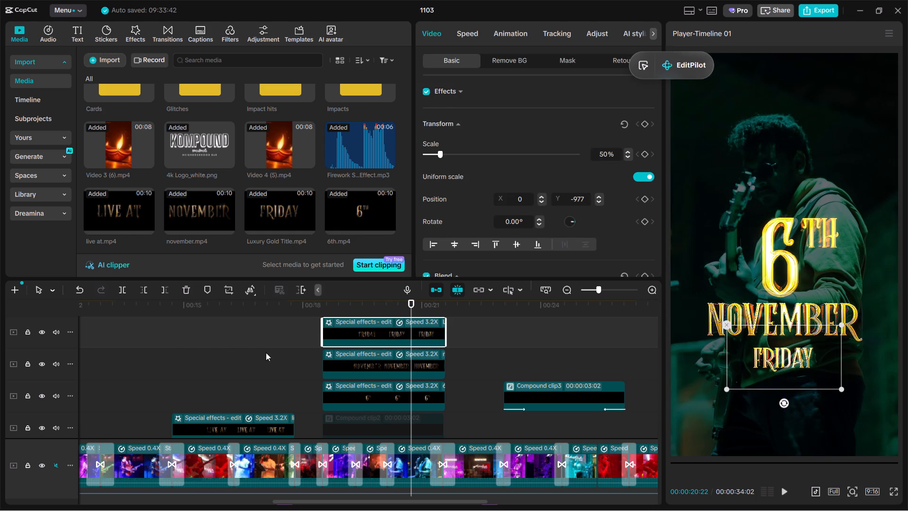
# Play back the timeline from just before the date titles to check the 6TH, NOVEMBER and FRIDAY stack.
pyautogui.click(274, 357)
pyautogui.press('space')
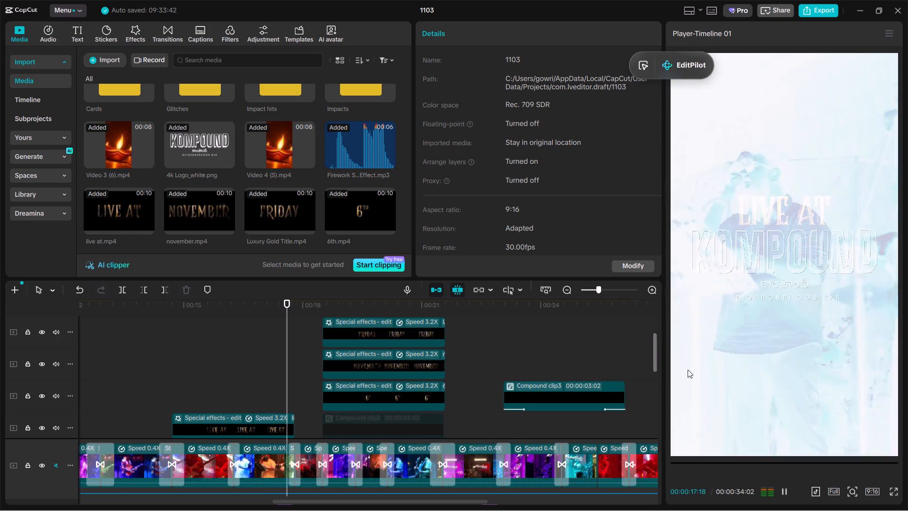
pyautogui.keyDown('ctrl'); pyautogui.scroll(-8, 775, 343); pyautogui.keyUp('ctrl')
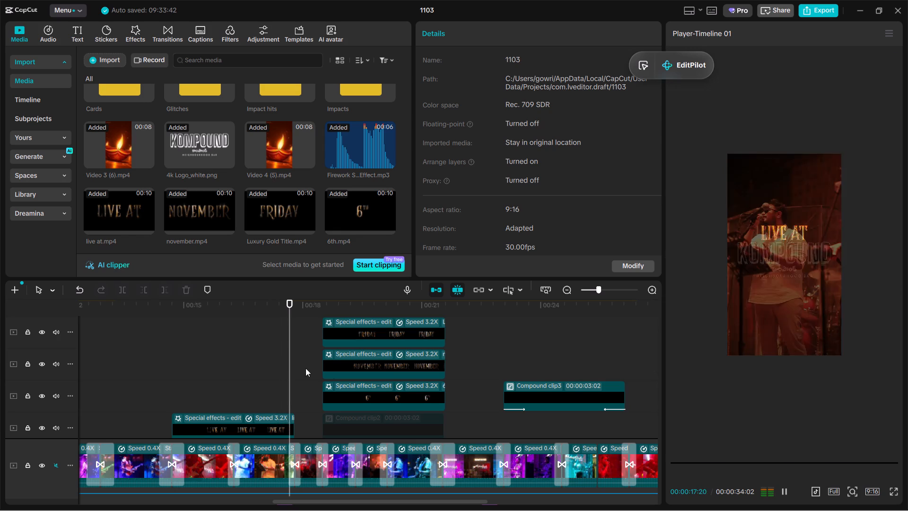
pyautogui.scroll(-3, 304, 368)
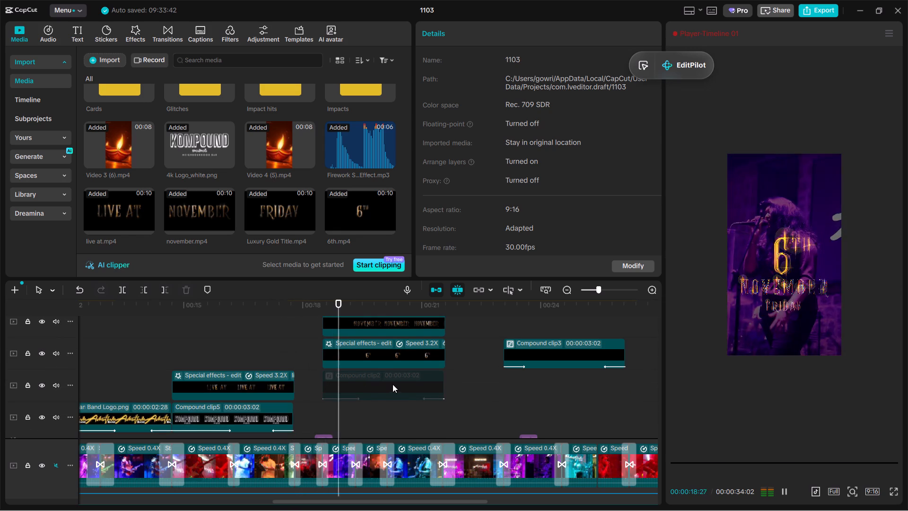
pyautogui.press('space')
# Select the 6TH, NOVEMBER and FRIDAY clips together and move the title group slightly higher in the frame.
pyautogui.scroll(1, 478, 366)
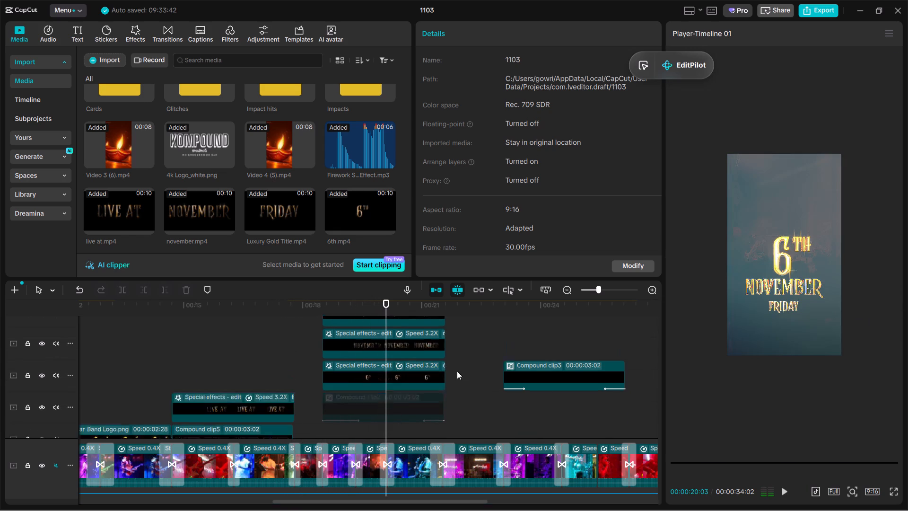
pyautogui.scroll(1, 457, 371)
pyautogui.moveTo(464, 421); pyautogui.dragTo(405, 358)
pyautogui.moveTo(822, 291); pyautogui.dragTo(820, 282)
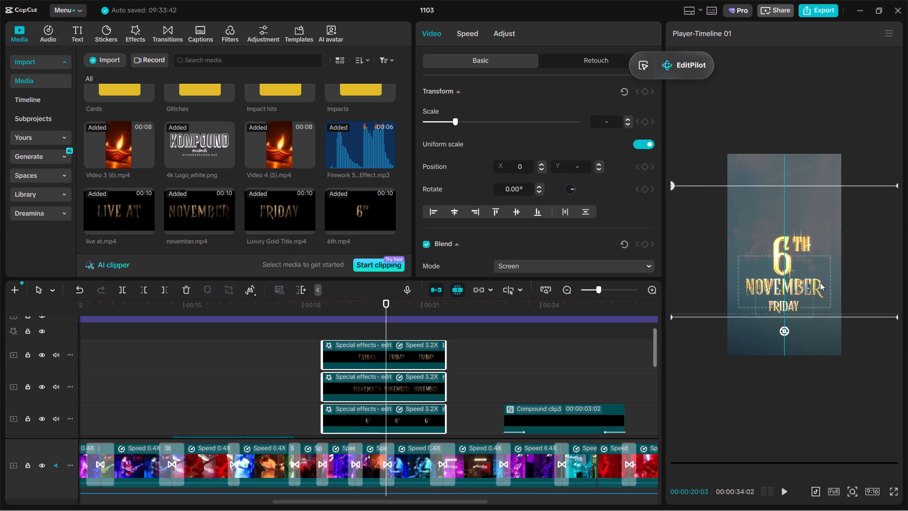
pyautogui.moveTo(820, 282); pyautogui.dragTo(819, 278)
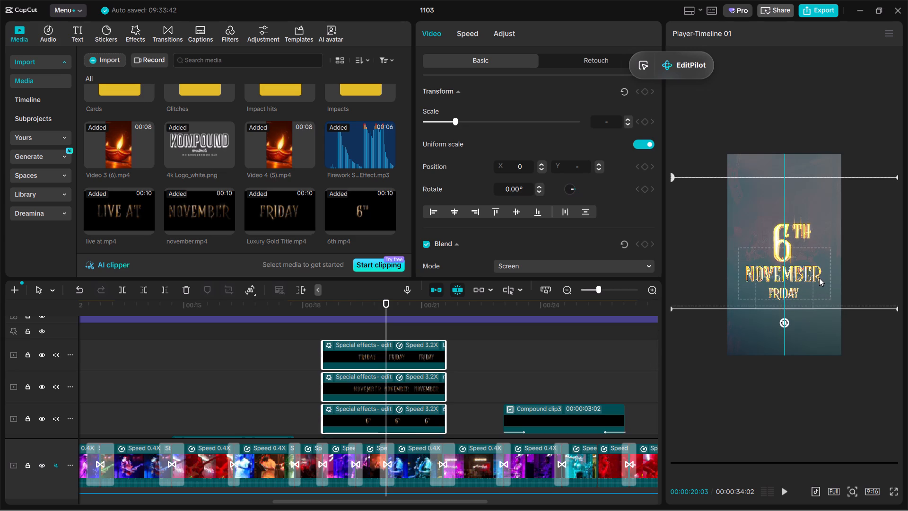
pyautogui.moveTo(819, 278); pyautogui.dragTo(819, 278)
# Review the repositioned date titles by playing them back, including in a full-screen preview.
pyautogui.click(296, 380)
pyautogui.scroll(1, 296, 380)
pyautogui.press('space')
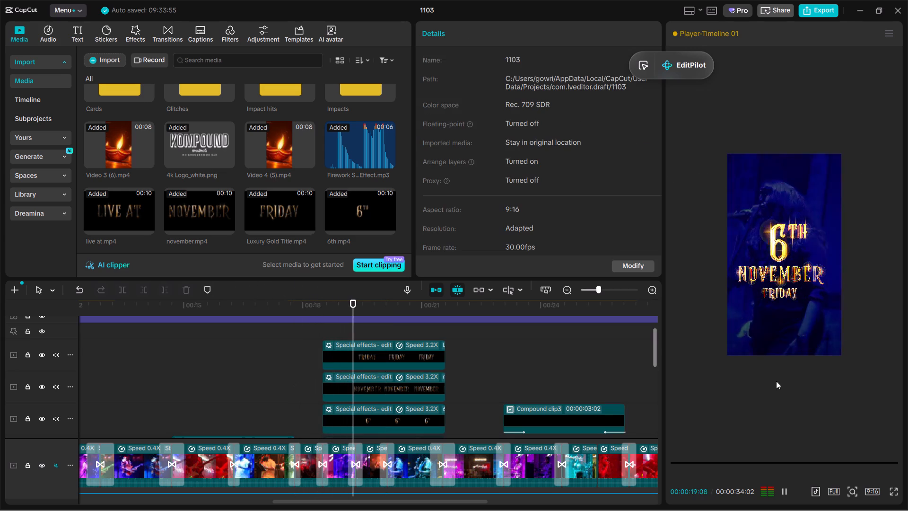
pyautogui.press('space')
pyautogui.click(895, 493)
pyautogui.press('space')
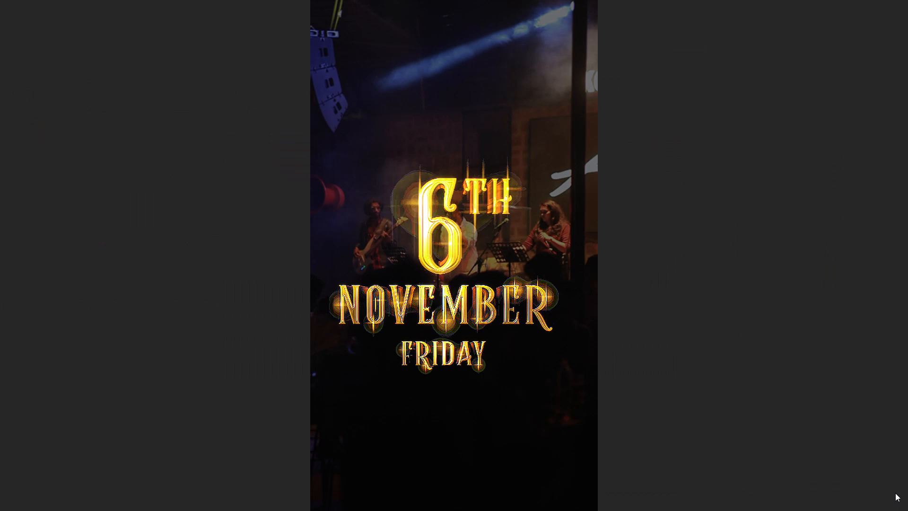
pyautogui.press('space')
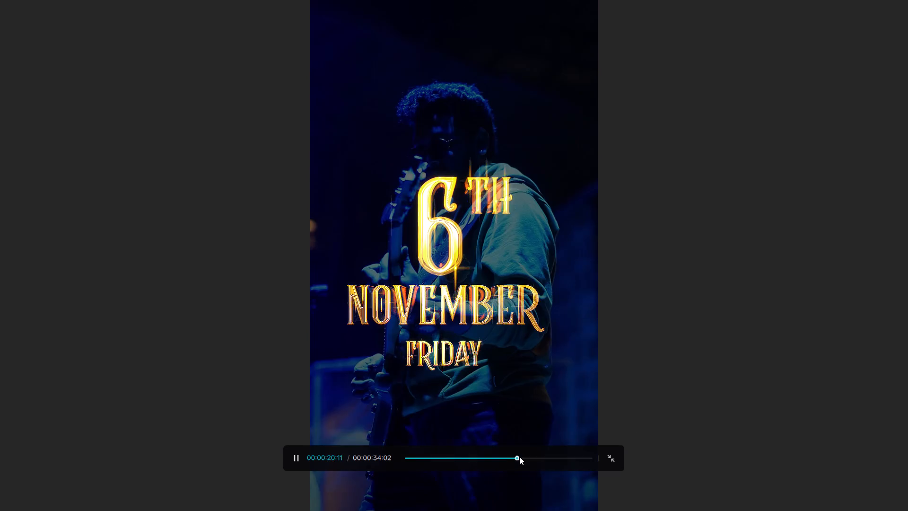
pyautogui.press('Escape')
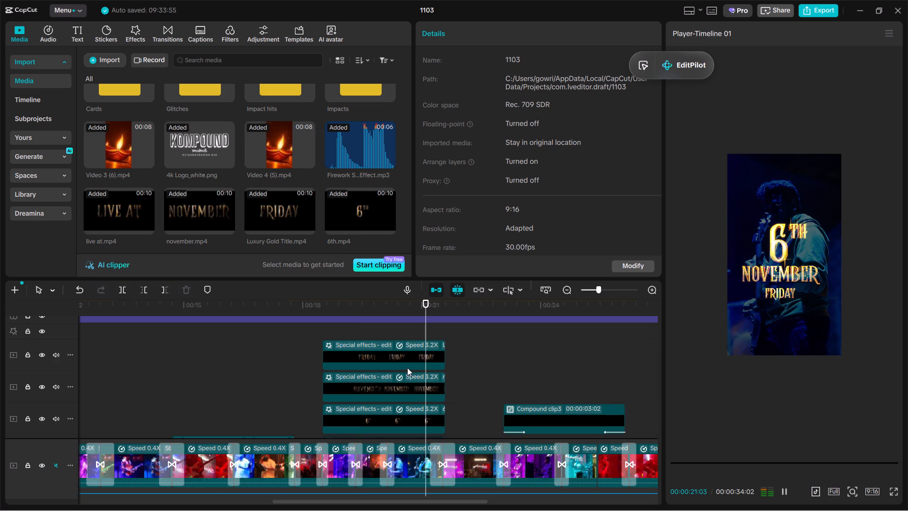
pyautogui.click(358, 328)
pyautogui.press('space')
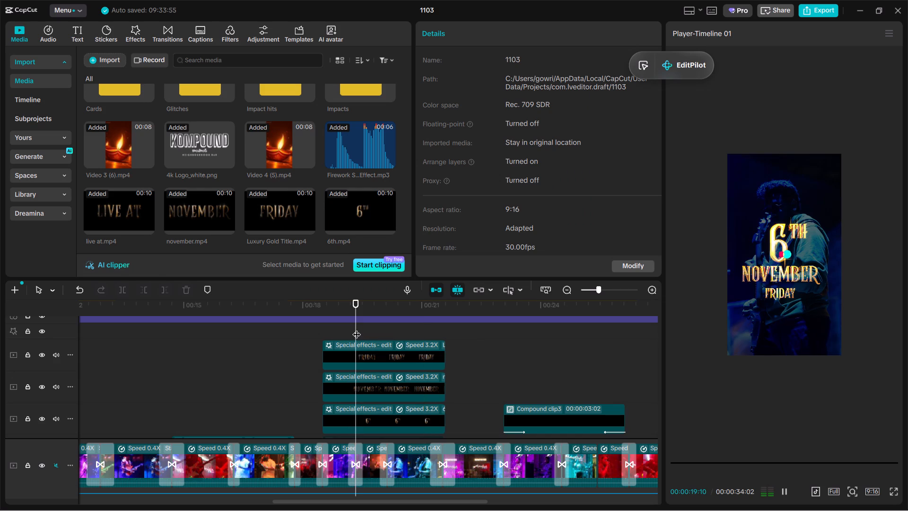
# Play back the 6TH, NOVEMBER and FRIDAY titles and continue to the 8:30 PM ONWARDS title, examining them up close and at full frame.
pyautogui.keyDown('ctrl'); pyautogui.scroll(8, 880, 353); pyautogui.keyUp('ctrl')
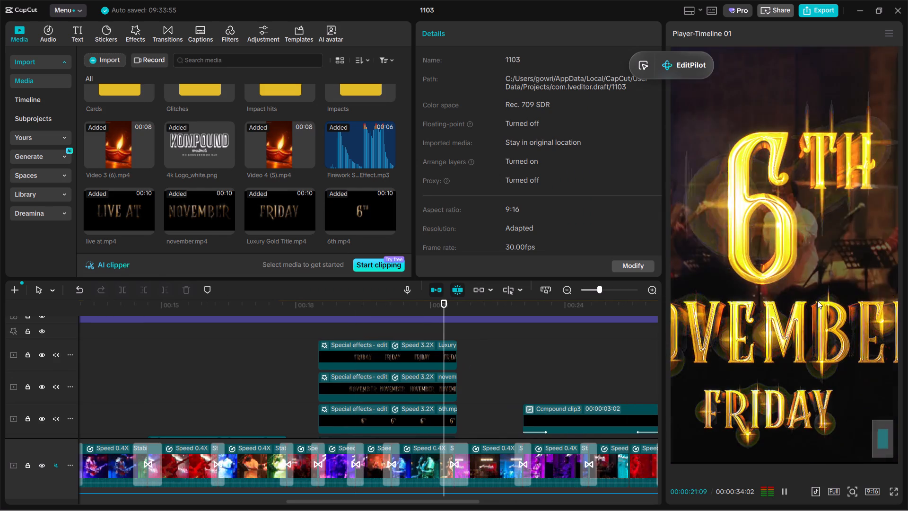
pyautogui.press('space')
pyautogui.press('space')
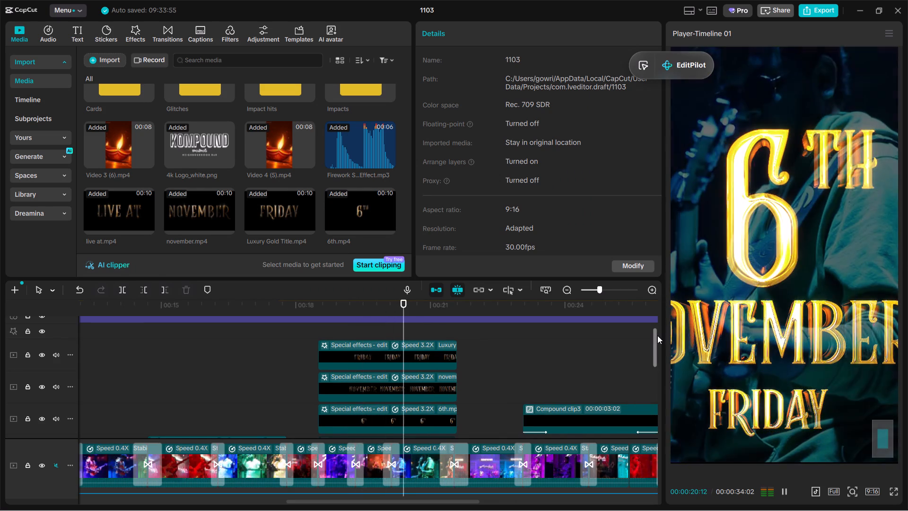
pyautogui.press('space')
pyautogui.keyDown('ctrl'); pyautogui.scroll(-4, 818, 348); pyautogui.keyUp('ctrl')
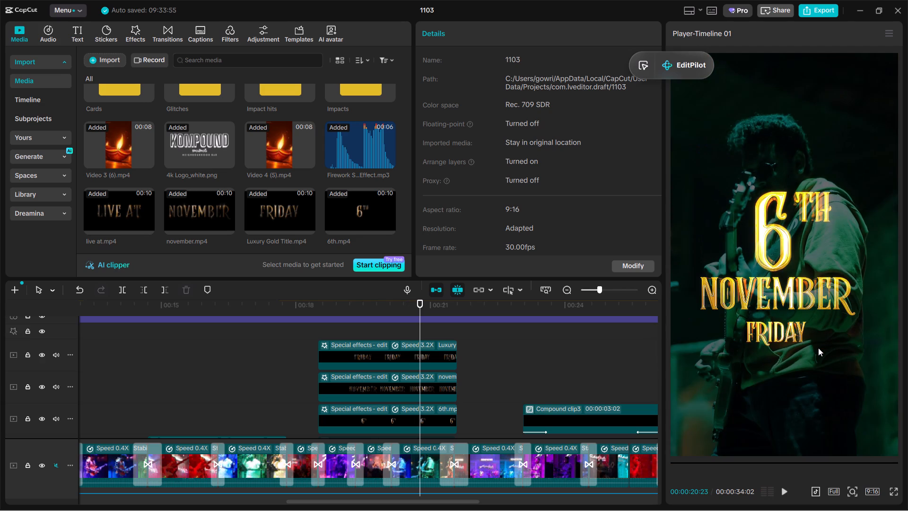
pyautogui.press('space')
pyautogui.keyDown('ctrl'); pyautogui.scroll(-7, 818, 348); pyautogui.keyUp('ctrl')
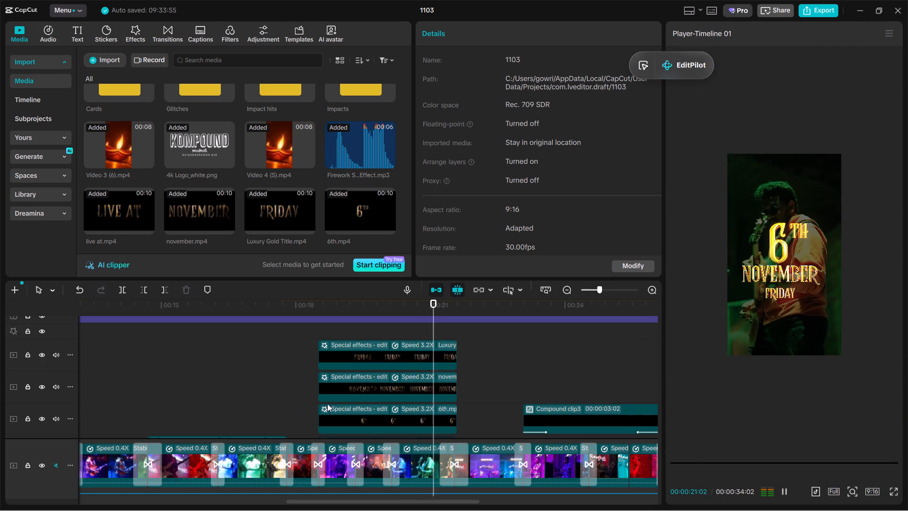
pyautogui.keyDown('ctrl'); pyautogui.scroll(-7, 449, 385); pyautogui.keyUp('ctrl')
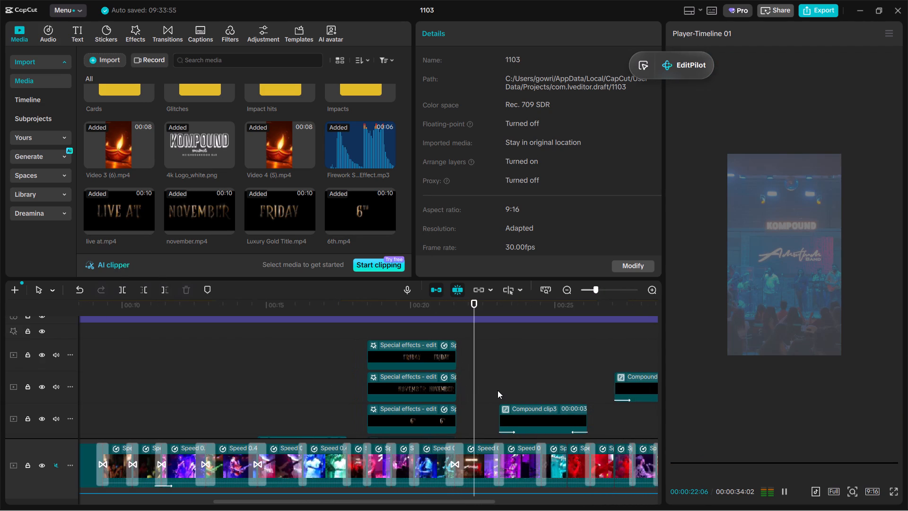
pyautogui.keyDown('ctrl'); pyautogui.click(528, 396); pyautogui.keyUp('ctrl')
pyautogui.hotkey('ctrl', 'space')
pyautogui.keyDown('ctrl'); pyautogui.scroll(1, 551, 501); pyautogui.keyUp('ctrl')
# Switch to After Effects to check the render progress of the gold 08:30 PM title, and return to the CapCut timeline.
pyautogui.click(524, 500)
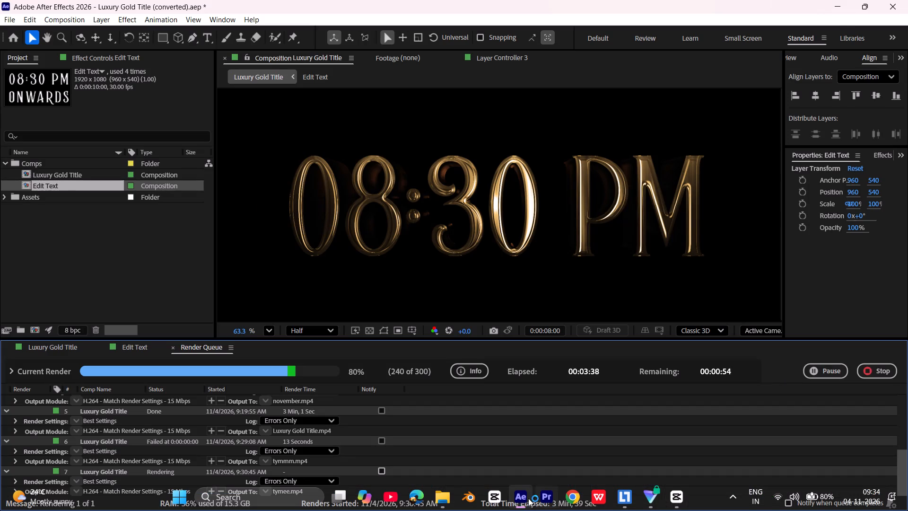
pyautogui.click(838, 0)
# Check the free space on the computer's drives in File Explorer, and return to the CapCut project.
pyautogui.click(444, 494)
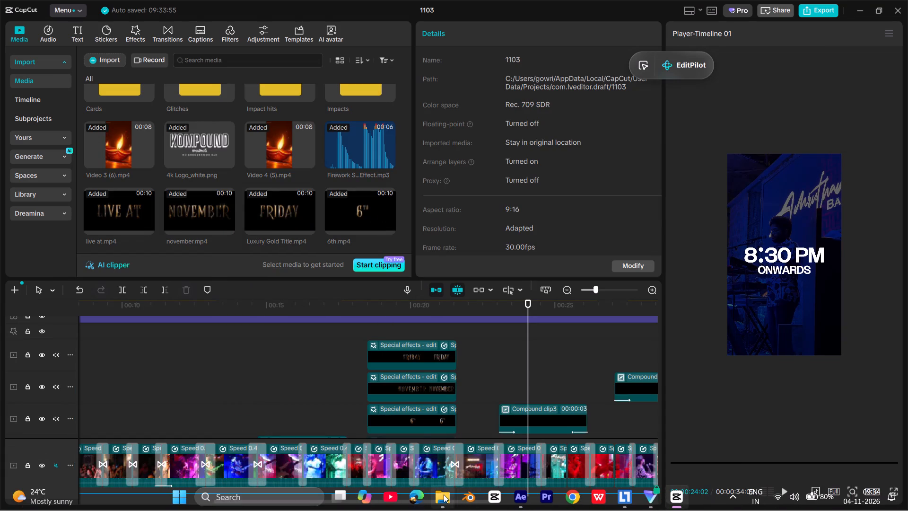
pyautogui.click(52, 420)
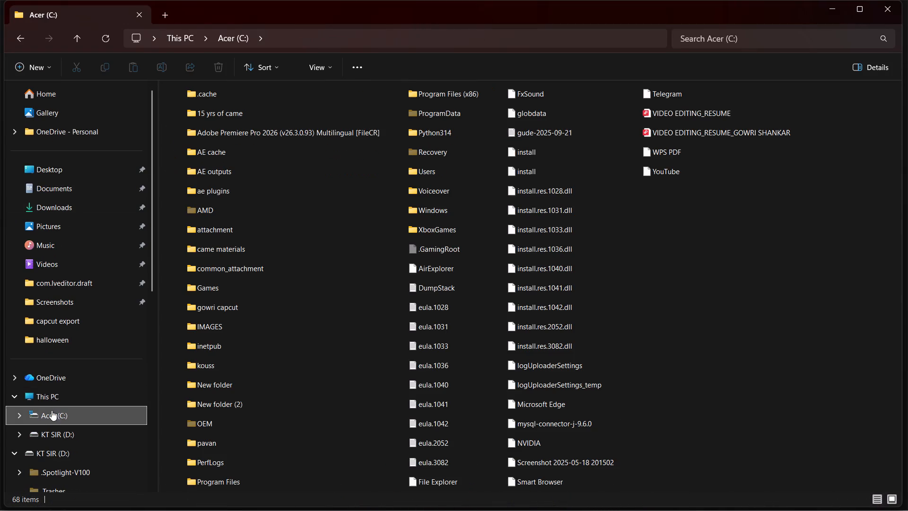
pyautogui.click(55, 403)
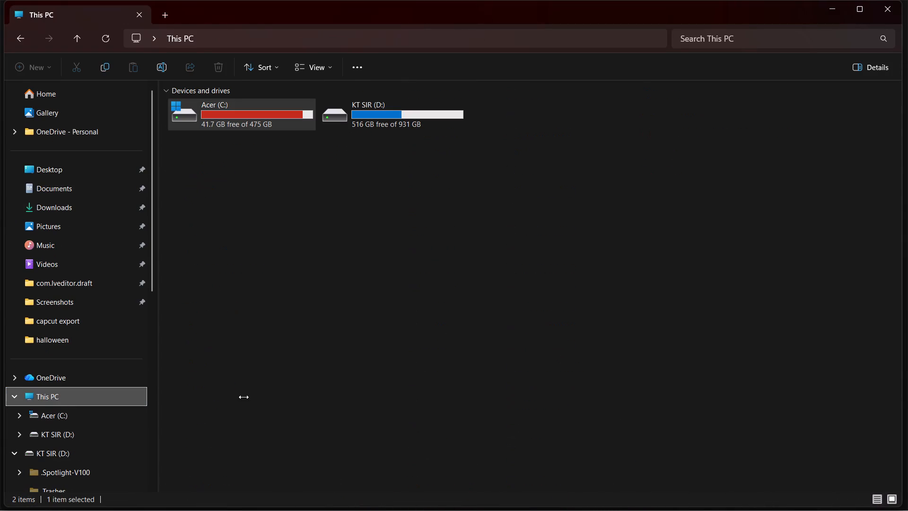
pyautogui.click(825, 10)
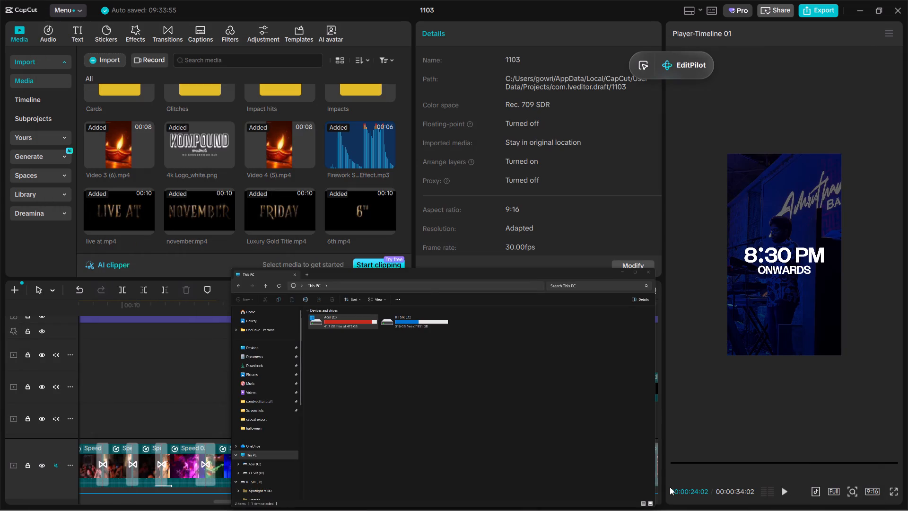
# Scrub the timeline from the date titles through the 8:30 PM ONWARDS and FOR RSVP titles to review the remaining plain text.
pyautogui.click(509, 390)
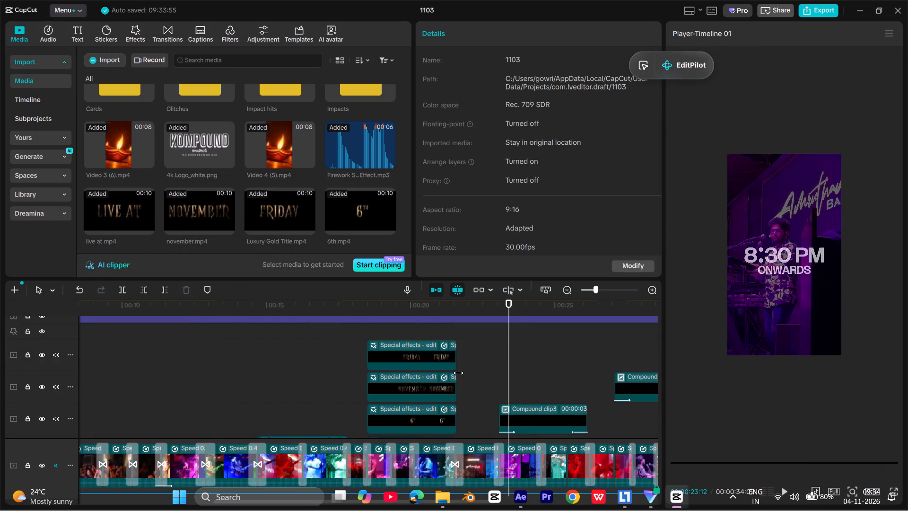
pyautogui.click(453, 374)
pyautogui.click(471, 377)
pyautogui.click(471, 377)
pyautogui.moveTo(471, 377); pyautogui.dragTo(669, 398)
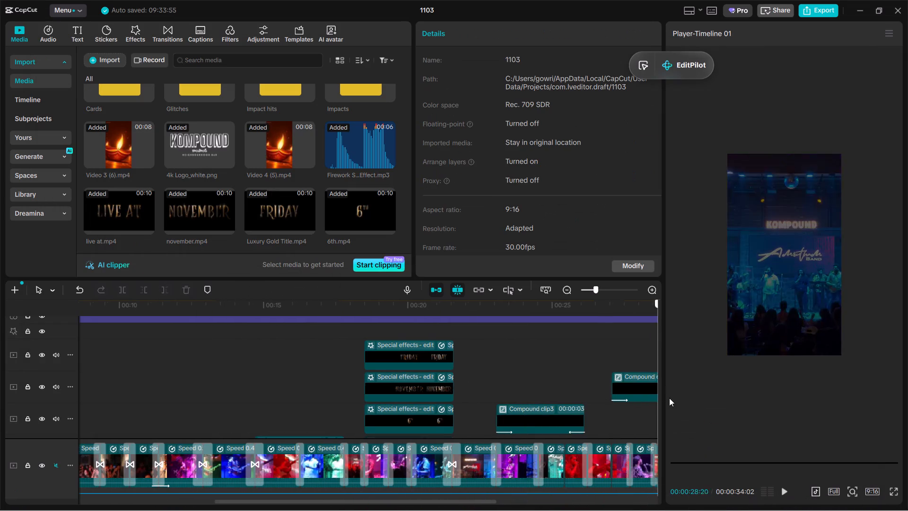
pyautogui.moveTo(669, 398); pyautogui.dragTo(546, 400)
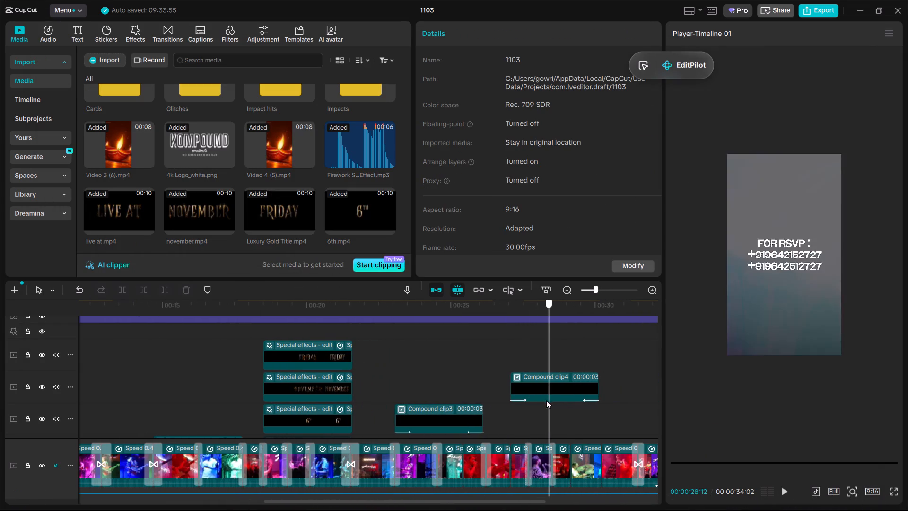
pyautogui.moveTo(546, 400); pyautogui.dragTo(442, 412)
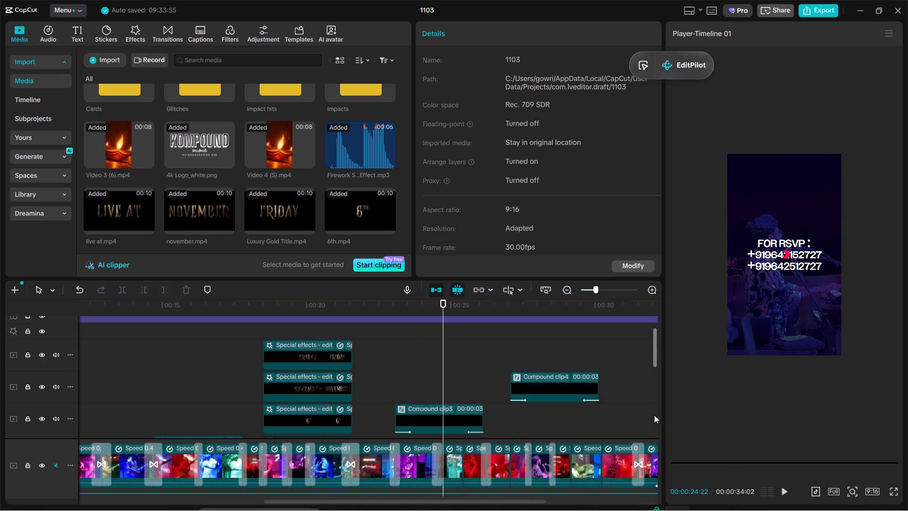
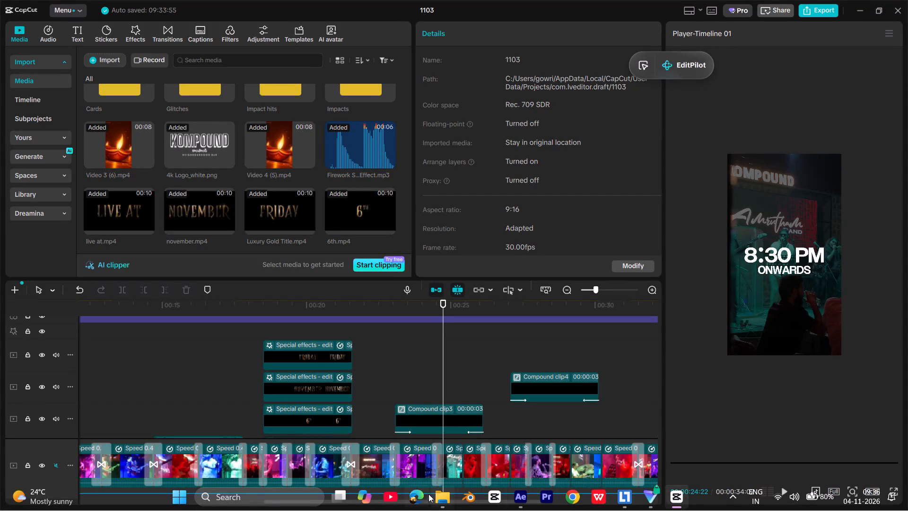
# Switch to After Effects and show the Luxury Gold Title composition's layers.
pyautogui.click(520, 495)
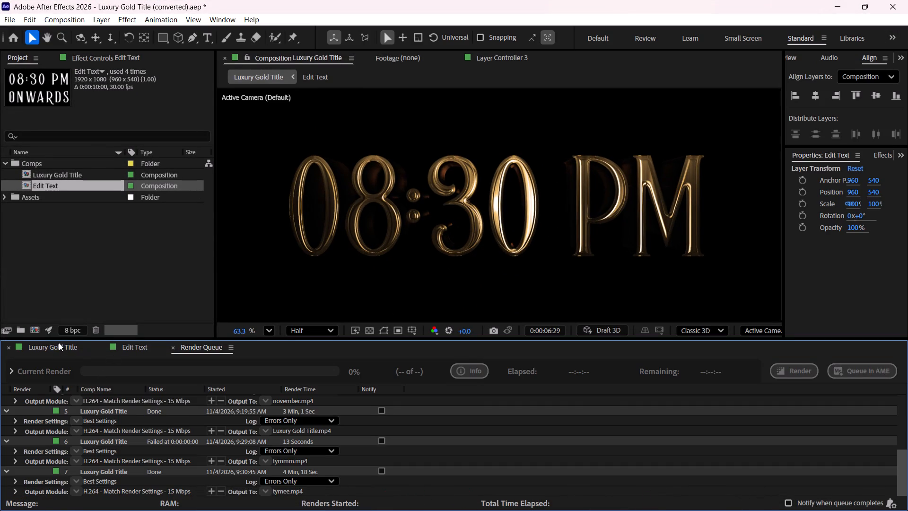
pyautogui.click(46, 351)
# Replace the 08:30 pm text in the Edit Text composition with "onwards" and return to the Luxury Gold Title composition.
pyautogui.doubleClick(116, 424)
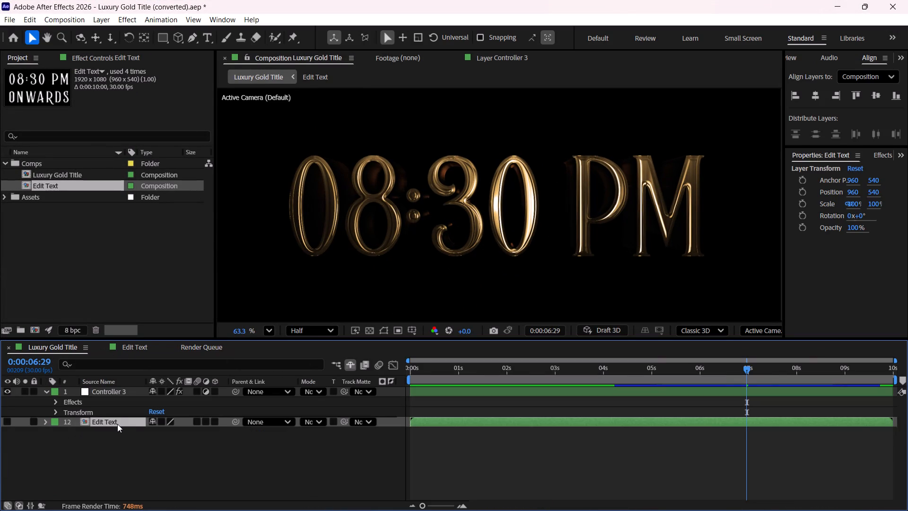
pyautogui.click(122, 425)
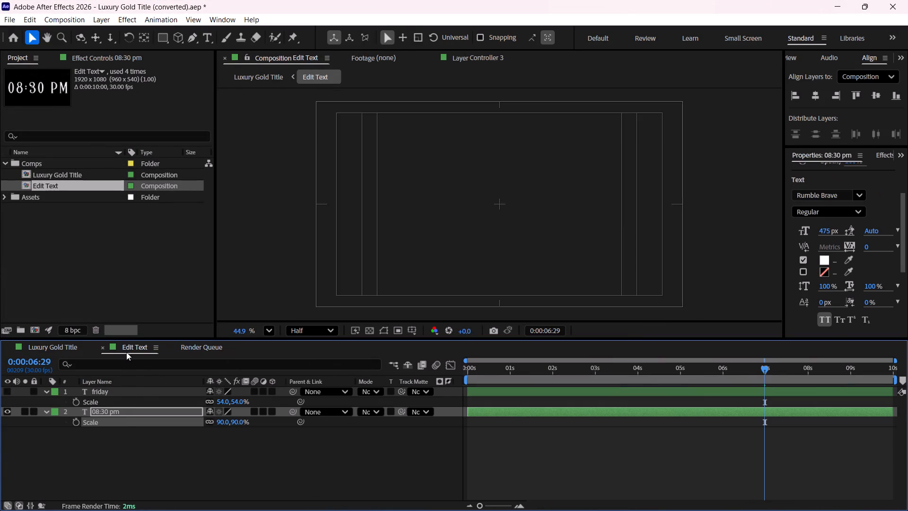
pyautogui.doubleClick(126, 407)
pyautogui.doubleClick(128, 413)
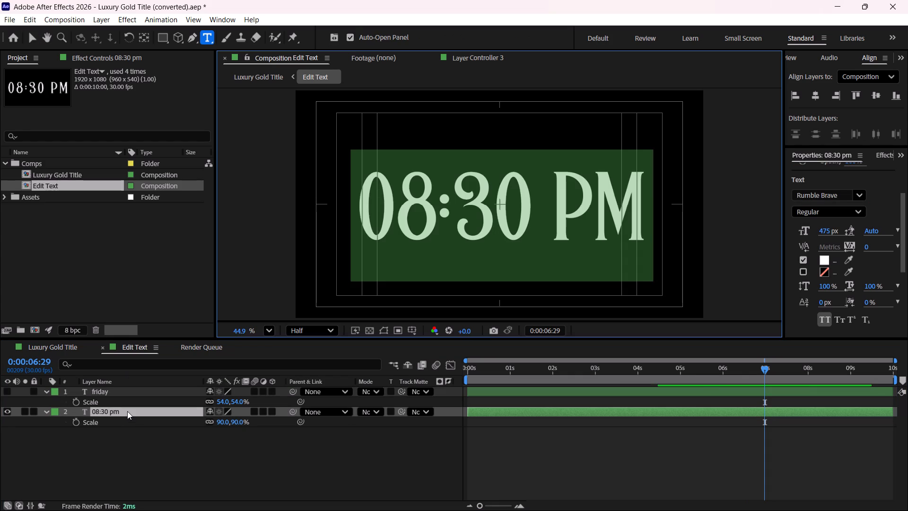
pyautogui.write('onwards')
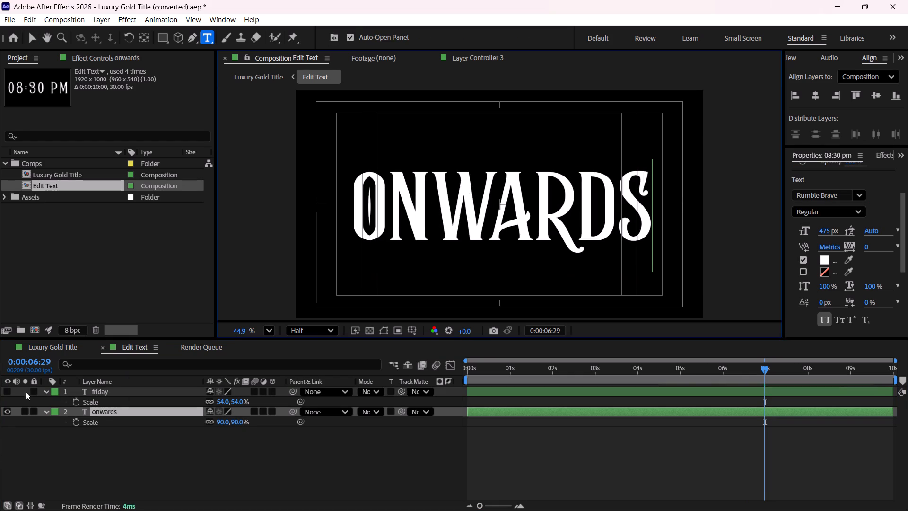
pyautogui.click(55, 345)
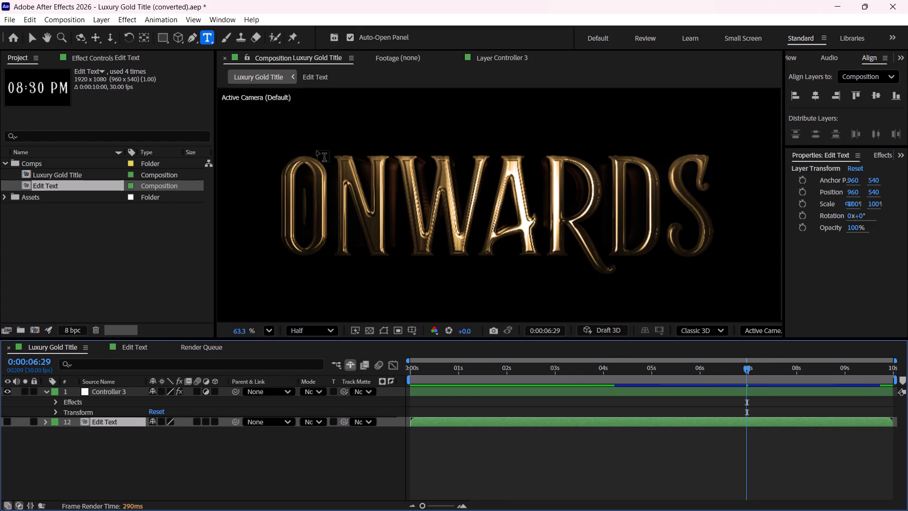
# Add the Luxury Gold Title composition to the render queue and start rendering it.
pyautogui.click(11, 21)
pyautogui.click(24, 195)
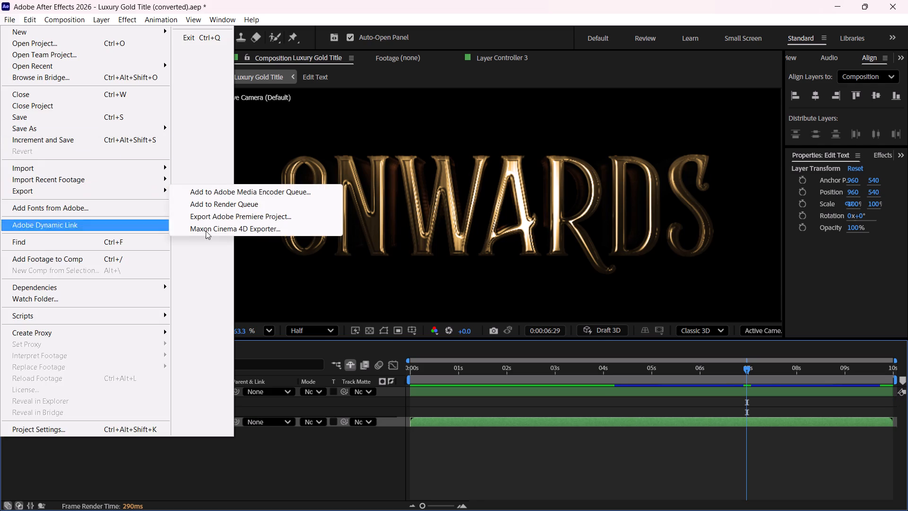
pyautogui.click(221, 203)
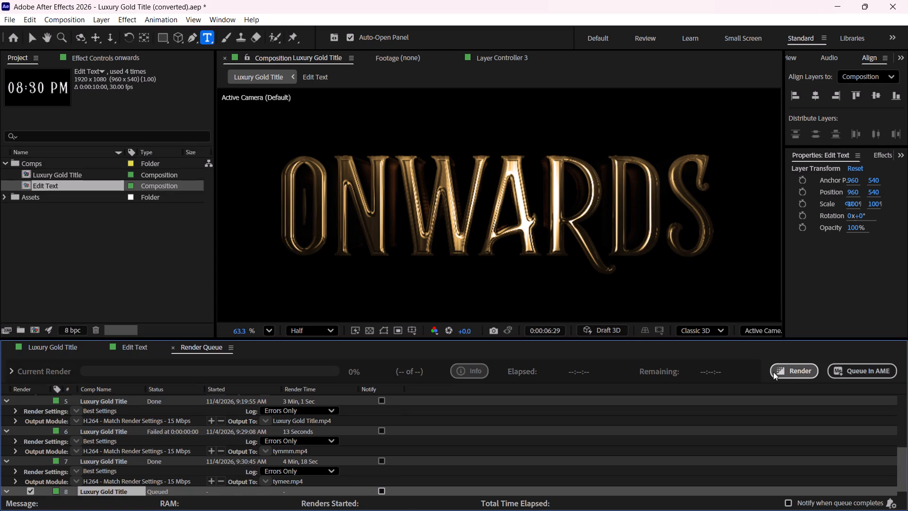
pyautogui.click(785, 369)
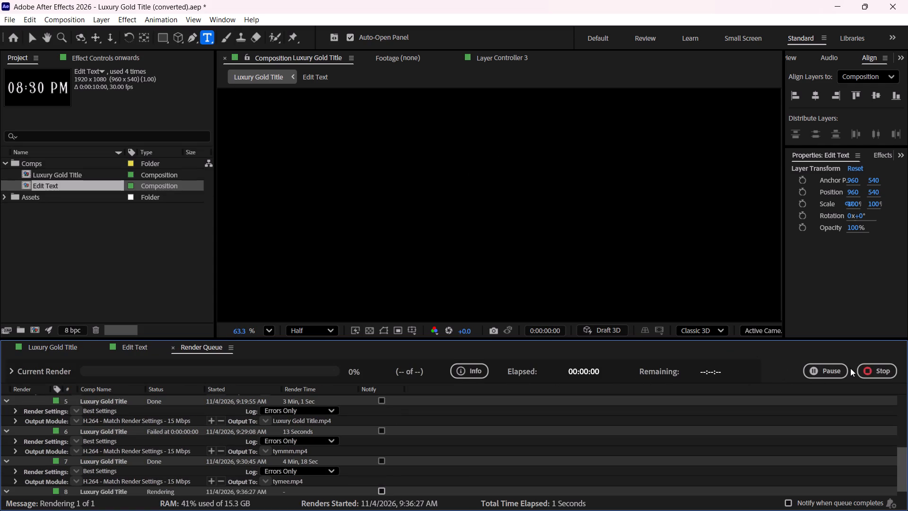
# Pause the running render to check its output file, and stop the render.
pyautogui.click(839, 370)
pyautogui.scroll(-4, 437, 441)
pyautogui.scroll(-3, 316, 449)
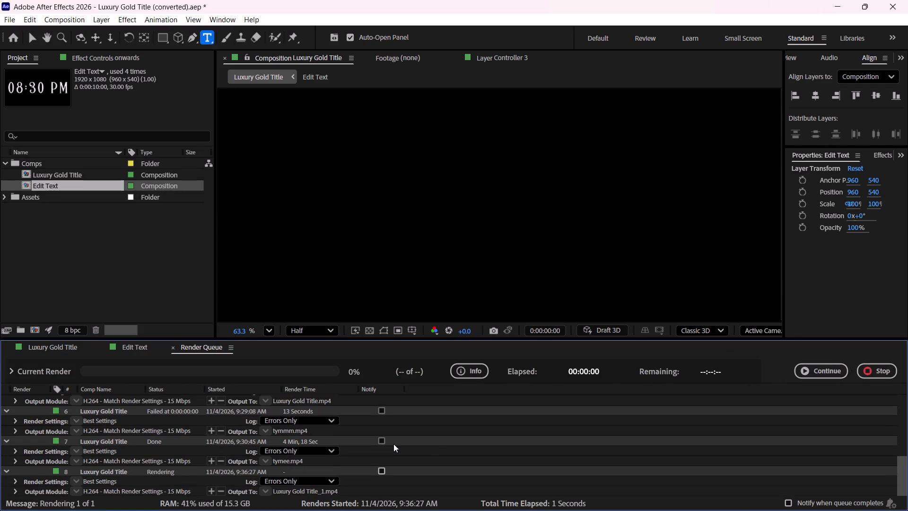
pyautogui.scroll(-1, 342, 491)
pyautogui.click(306, 490)
pyautogui.click(876, 366)
pyautogui.click(556, 301)
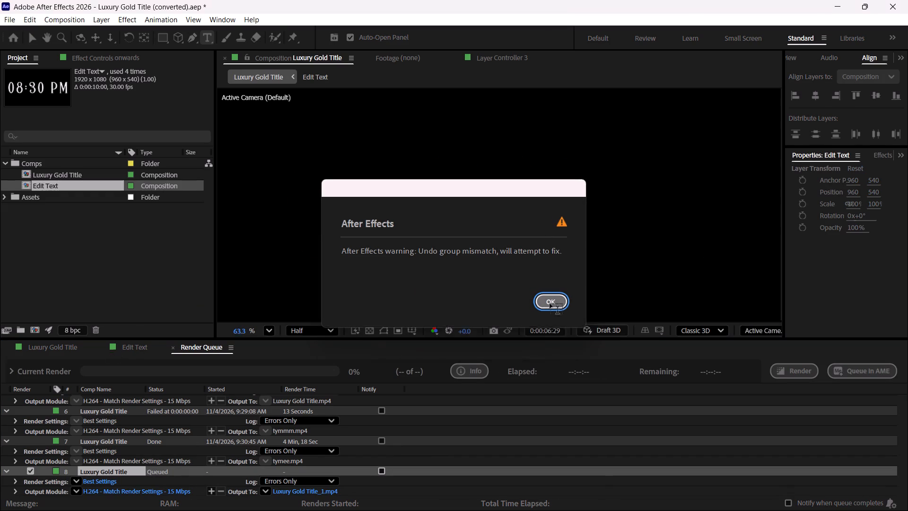
# Add the Luxury Gold Title composition to the render queue again and open its output file settings, leaving them unchanged.
pyautogui.click(57, 351)
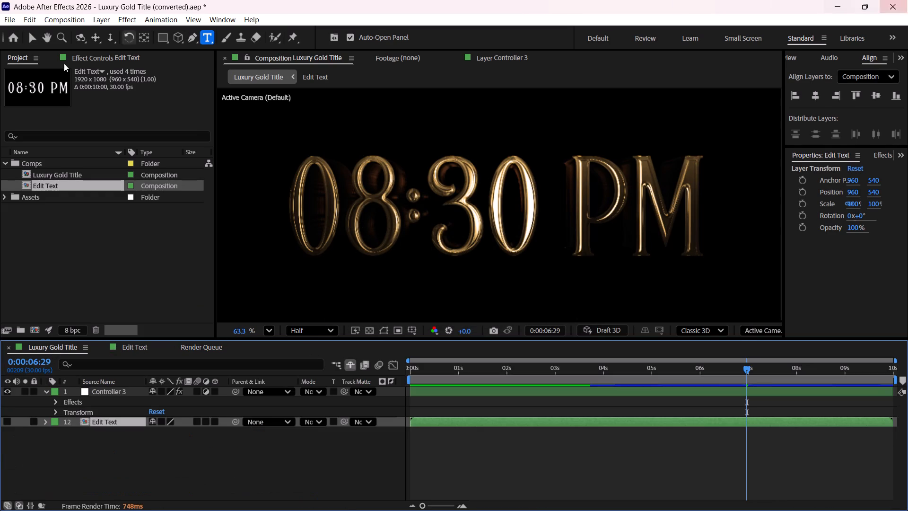
pyautogui.click(6, 18)
pyautogui.click(19, 194)
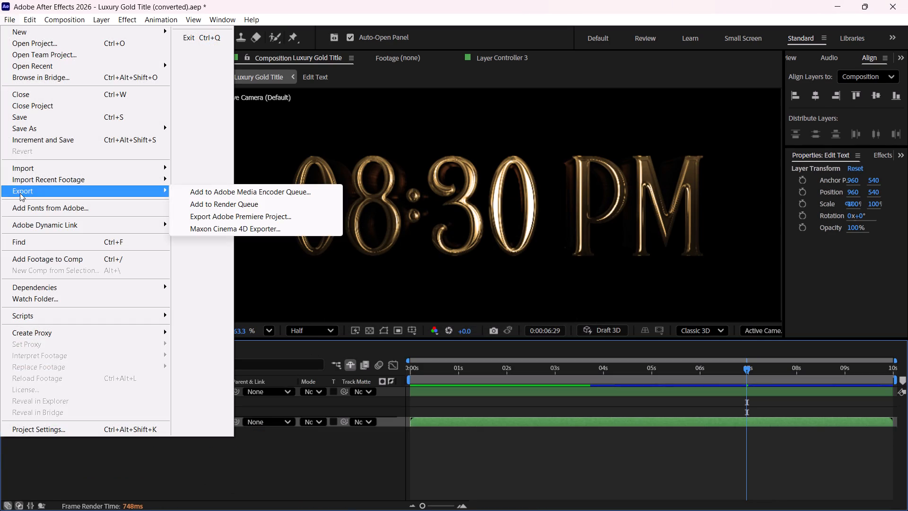
pyautogui.click(241, 201)
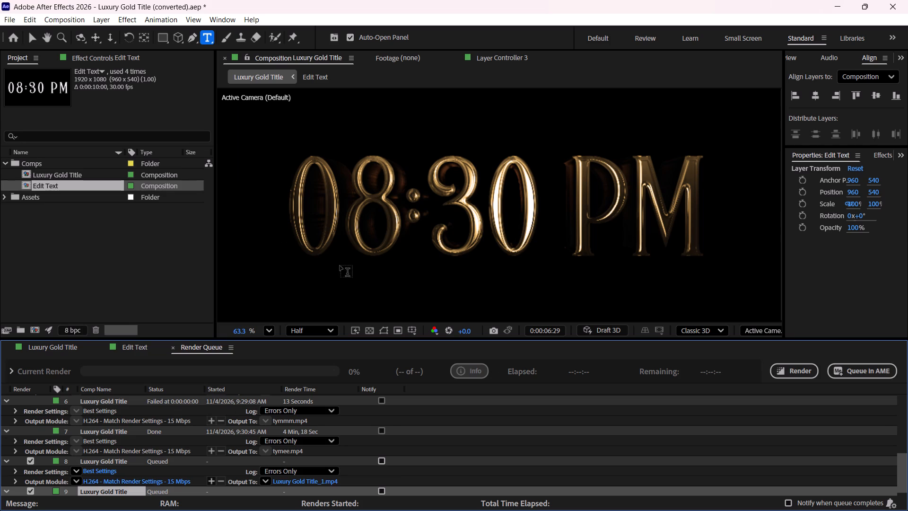
pyautogui.scroll(-7, 328, 454)
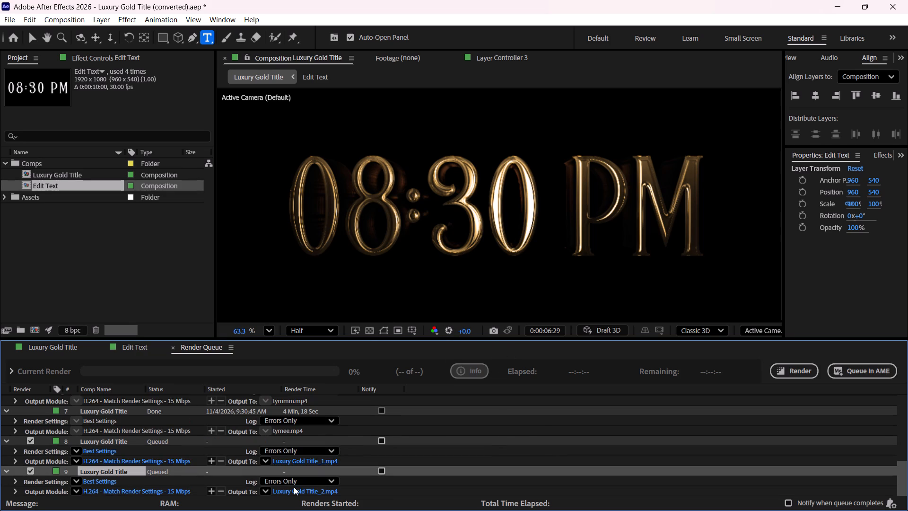
pyautogui.doubleClick(297, 491)
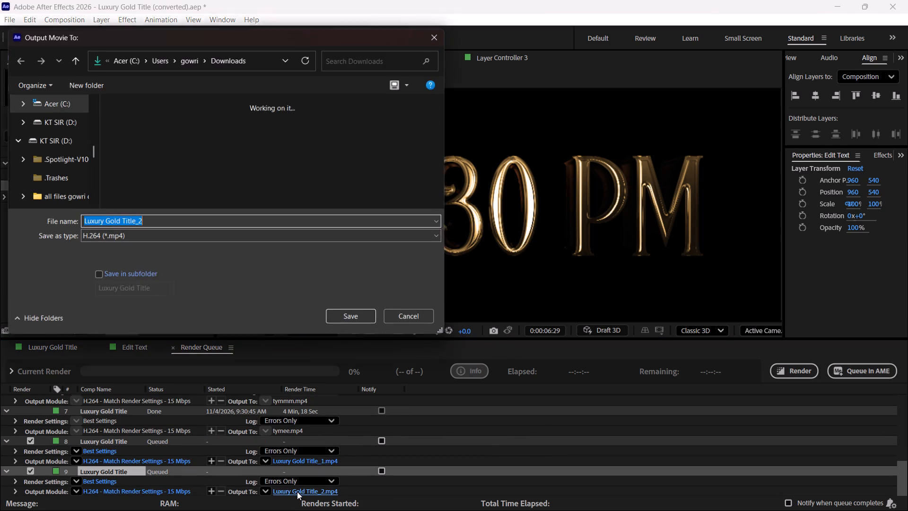
pyautogui.moveTo(166, 222); pyautogui.dragTo(35, 226)
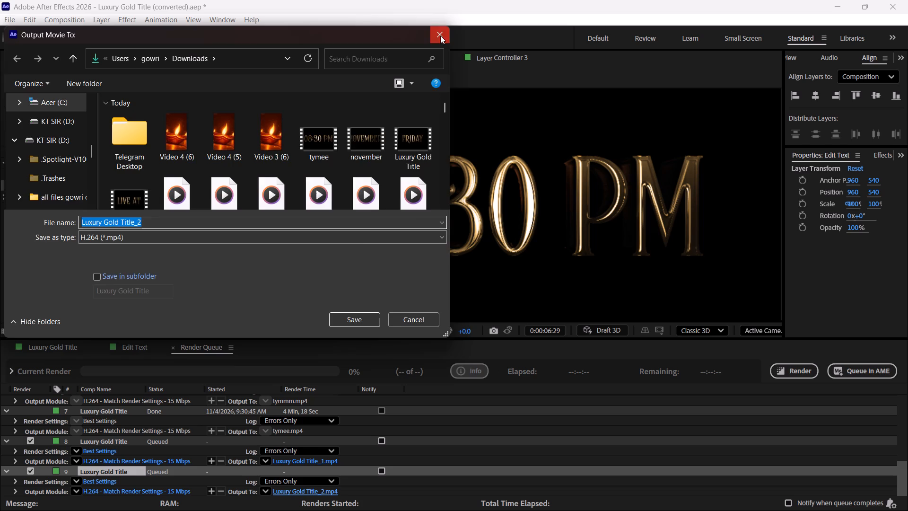
pyautogui.click(440, 35)
# Examine the onwards layer in the Edit Text composition, toggling its visibility, and compare it with the gold title.
pyautogui.click(52, 349)
pyautogui.doubleClick(130, 423)
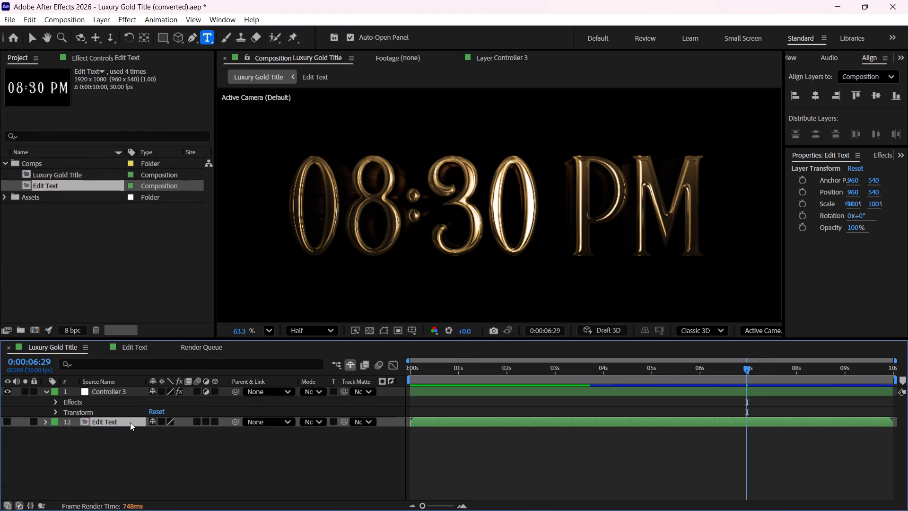
pyautogui.doubleClick(133, 413)
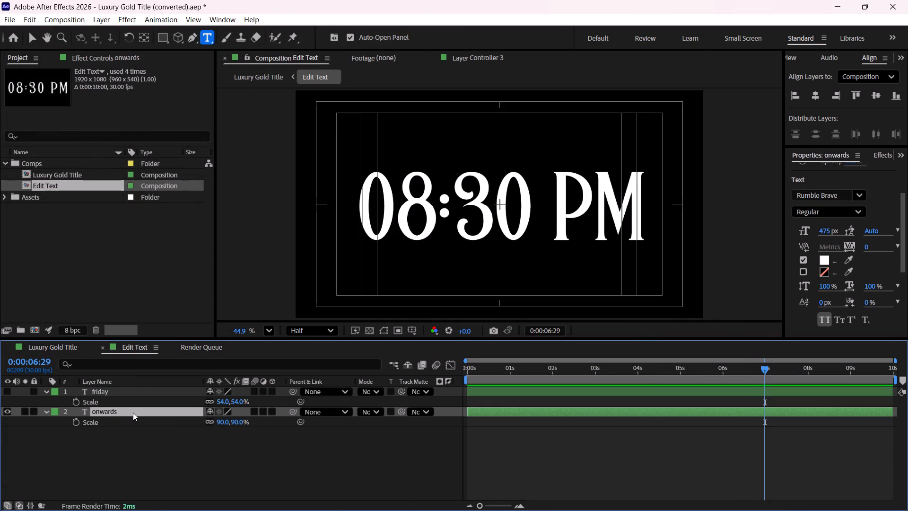
pyautogui.click(10, 412)
pyautogui.click(10, 412)
pyautogui.click(69, 347)
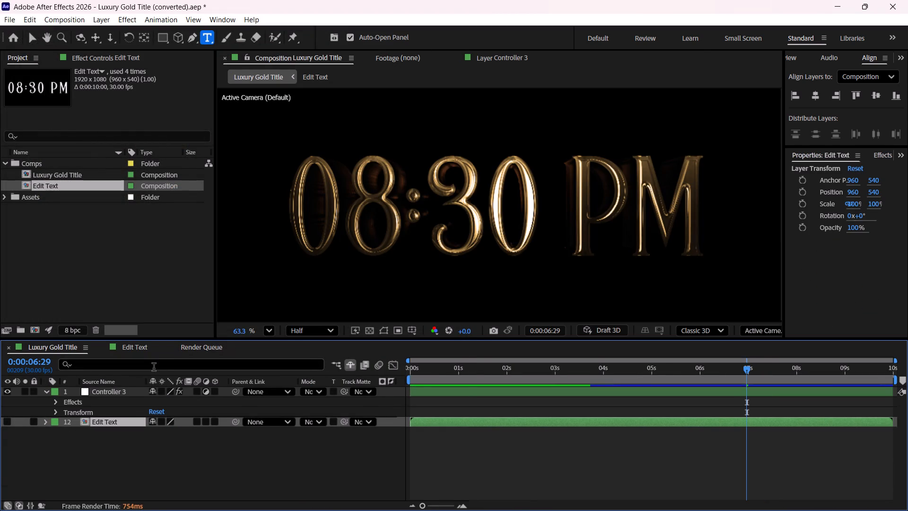
# Delete the hidden friday text layer from the Edit Text composition.
pyautogui.click(142, 345)
pyautogui.click(163, 389)
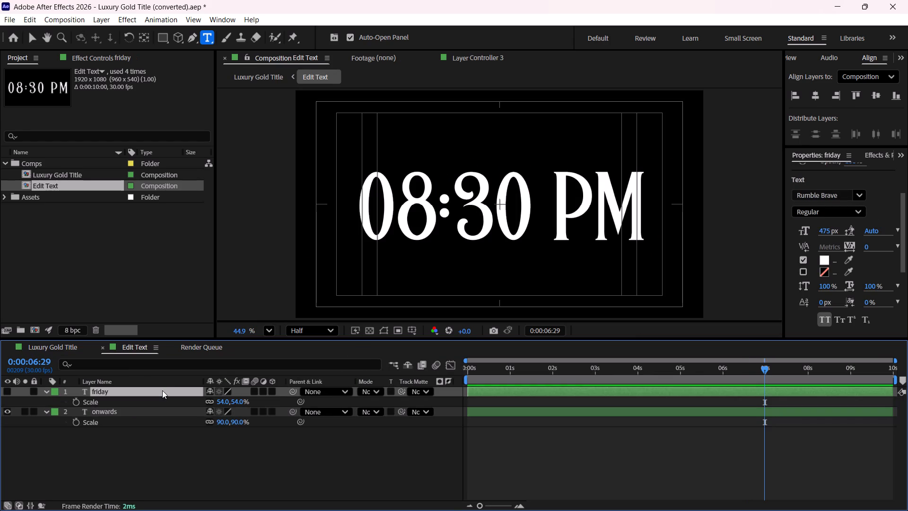
pyautogui.press('Delete')
# Replace the remaining text layer's content with "onwards" and view it in the Luxury Gold Title composition.
pyautogui.click(141, 388)
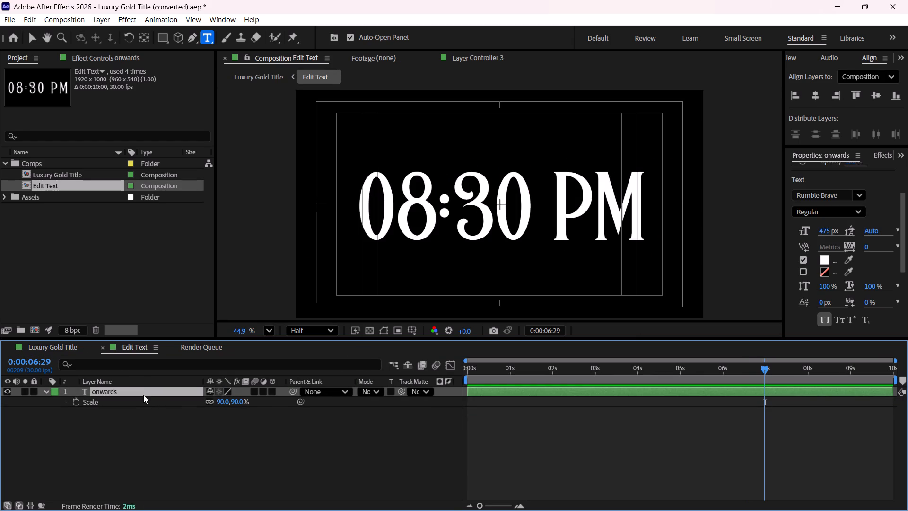
pyautogui.doubleClick(143, 395)
pyautogui.press('o')
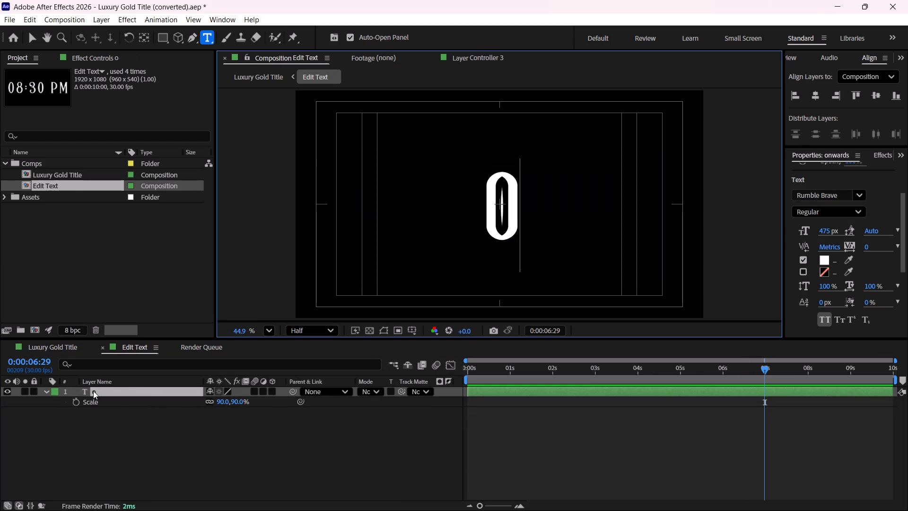
pyautogui.write('nwards')
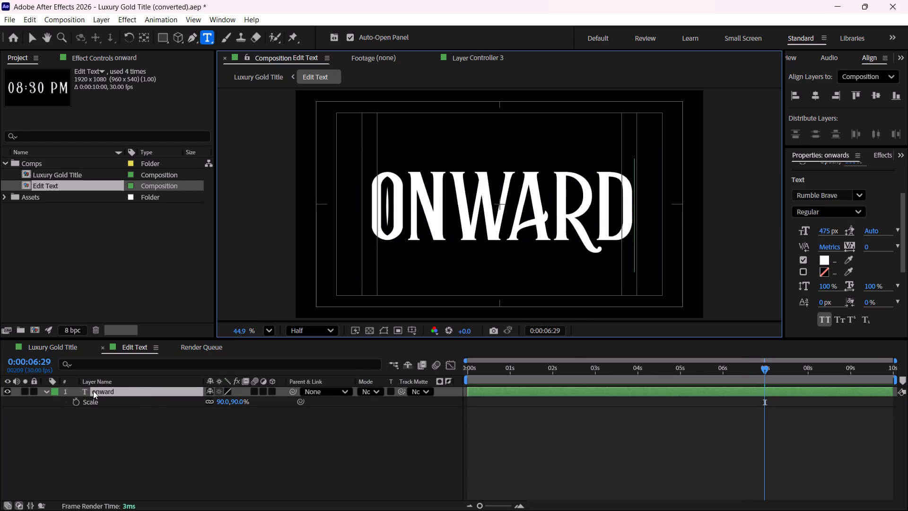
pyautogui.click(56, 350)
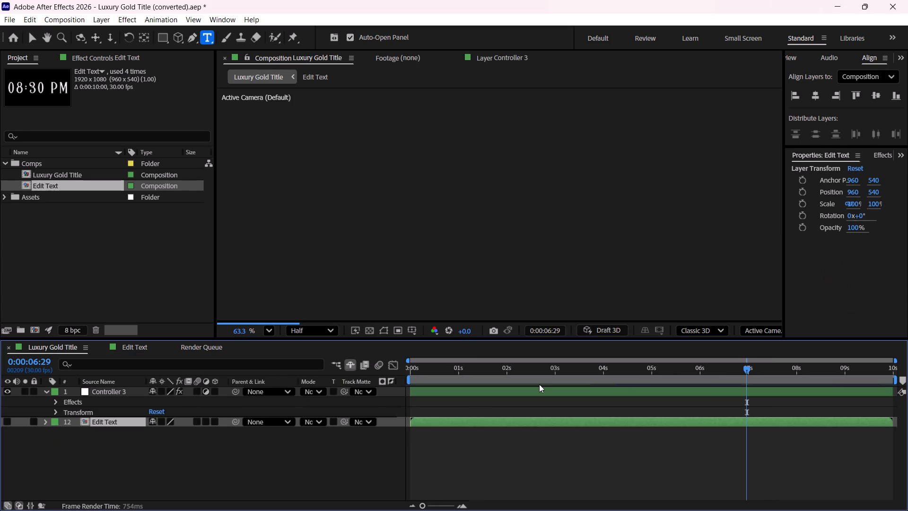
# Add the gold ONWARDS title to the render queue and save its H.264 output as "onwards" in the Downloads folder.
pyautogui.click(4, 24)
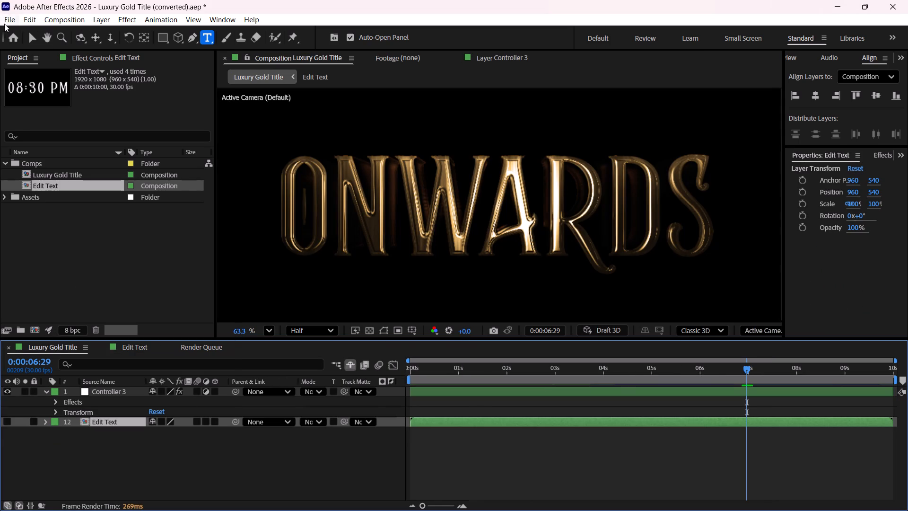
pyautogui.click(38, 187)
pyautogui.click(199, 206)
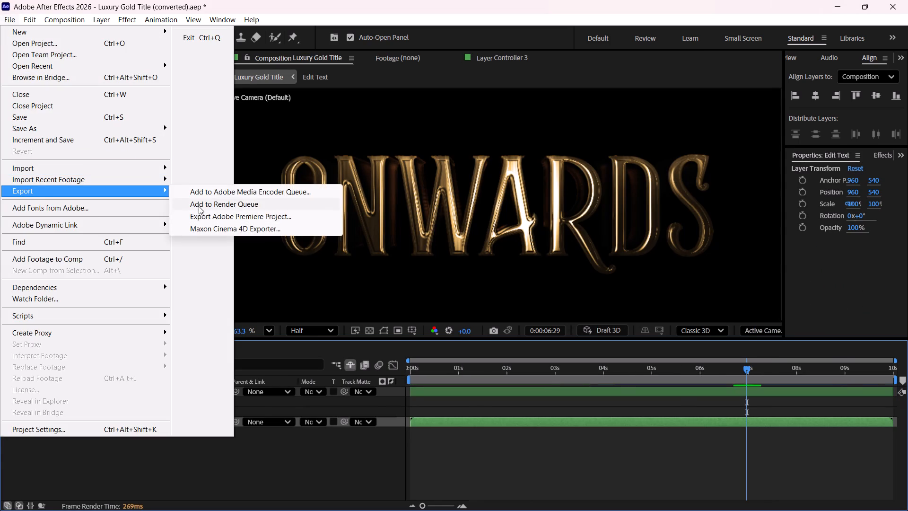
pyautogui.scroll(-8, 404, 425)
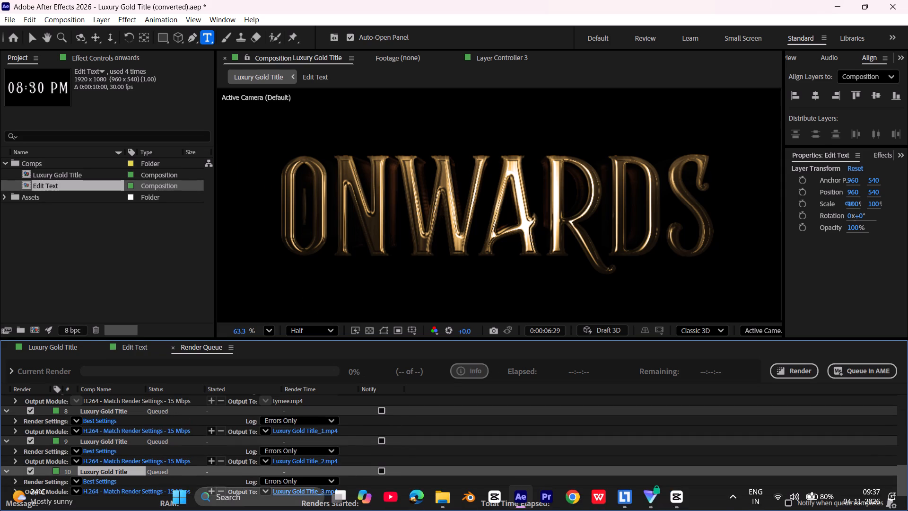
pyautogui.doubleClick(296, 492)
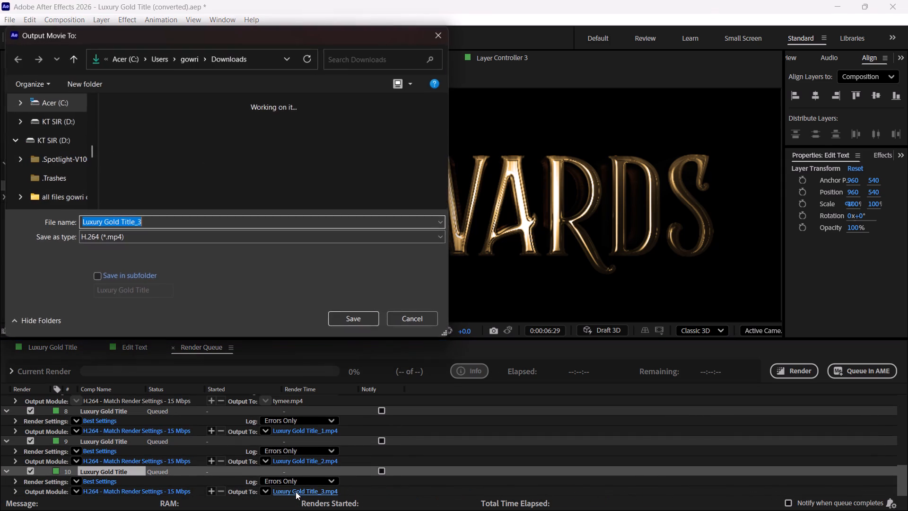
pyautogui.write('onwards')
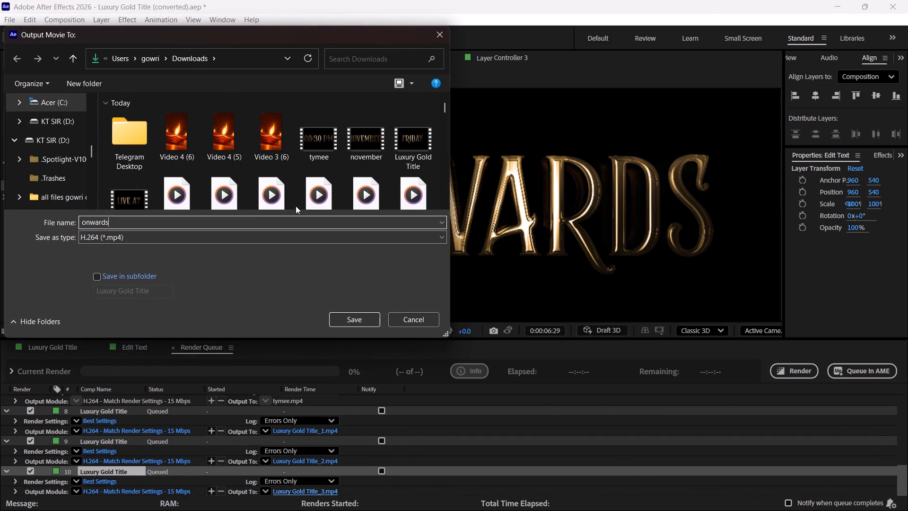
pyautogui.scroll(6, 66, 179)
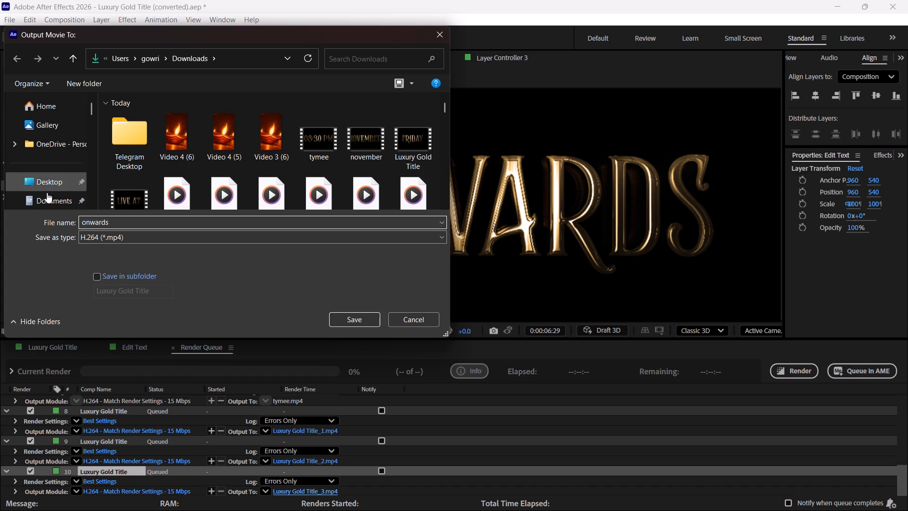
pyautogui.scroll(-1, 48, 191)
pyautogui.click(54, 154)
pyautogui.click(363, 332)
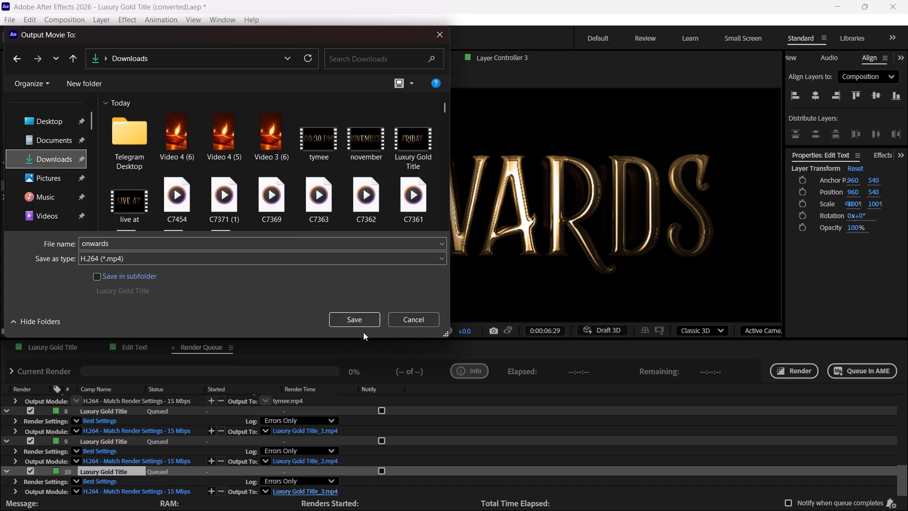
pyautogui.click(357, 321)
# Start rendering the queued Luxury Gold Title items.
pyautogui.click(799, 370)
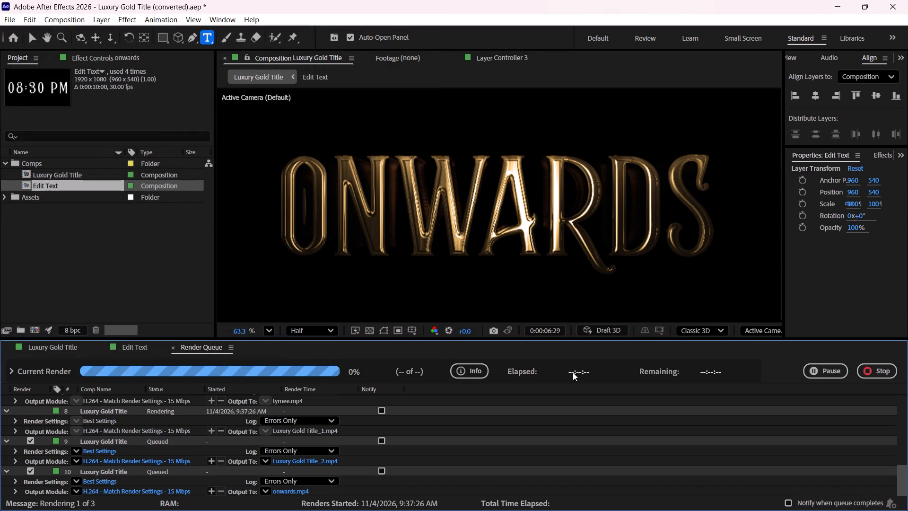
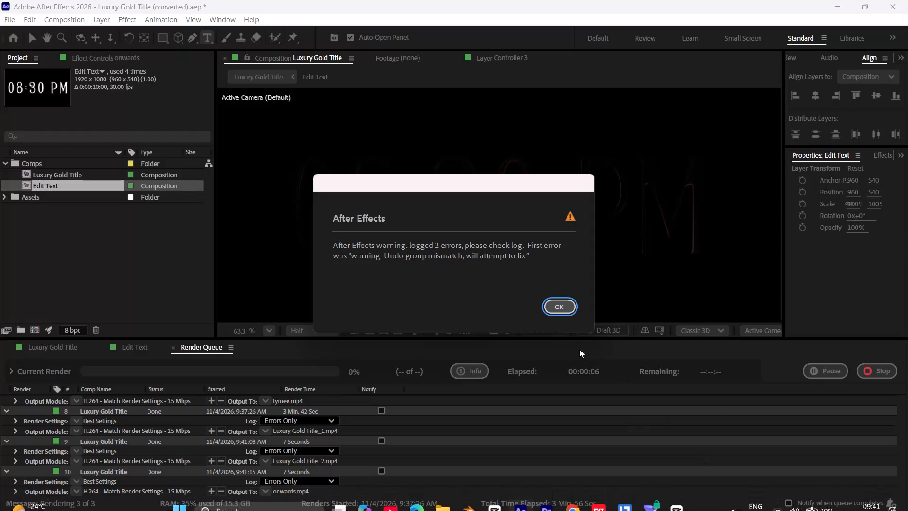
# Dismiss the After Effects warning dialog.
pyautogui.click(563, 318)
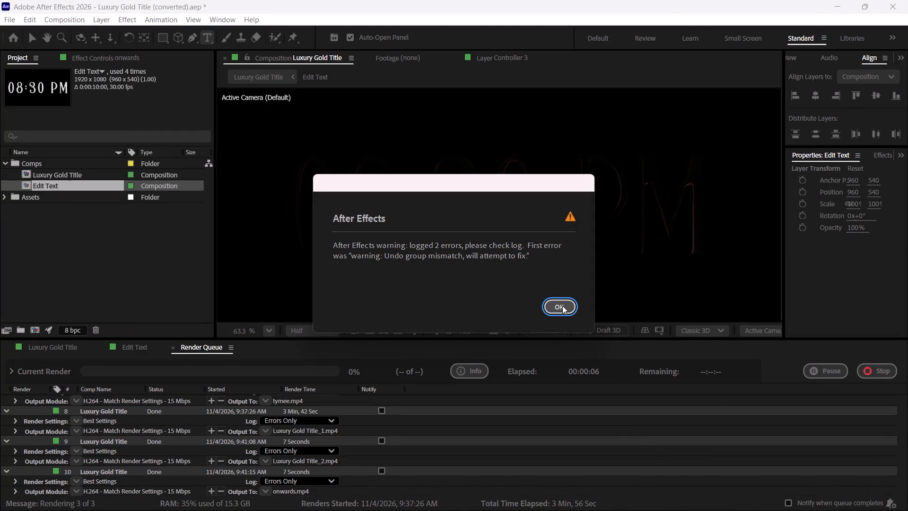
pyautogui.click(562, 306)
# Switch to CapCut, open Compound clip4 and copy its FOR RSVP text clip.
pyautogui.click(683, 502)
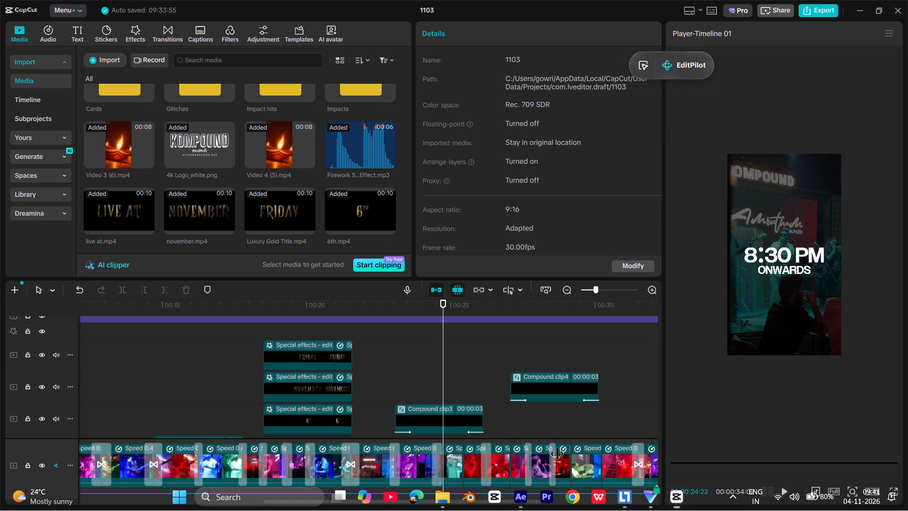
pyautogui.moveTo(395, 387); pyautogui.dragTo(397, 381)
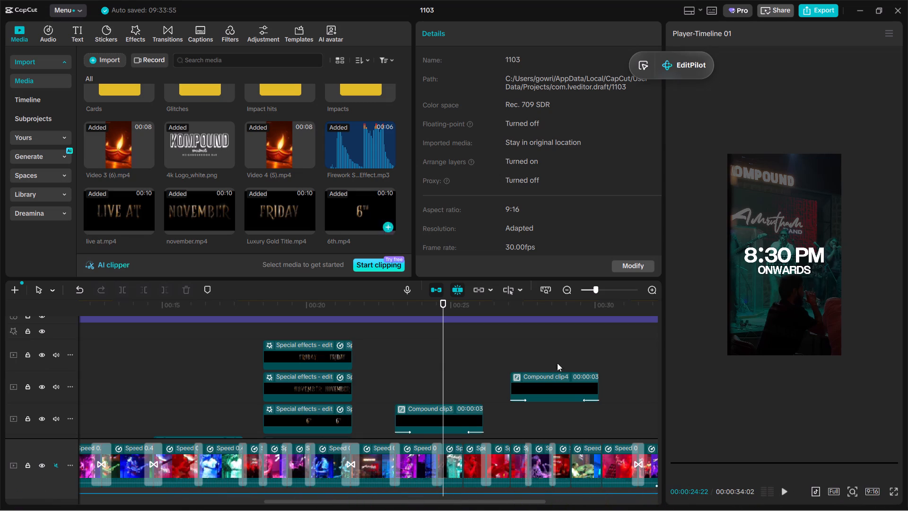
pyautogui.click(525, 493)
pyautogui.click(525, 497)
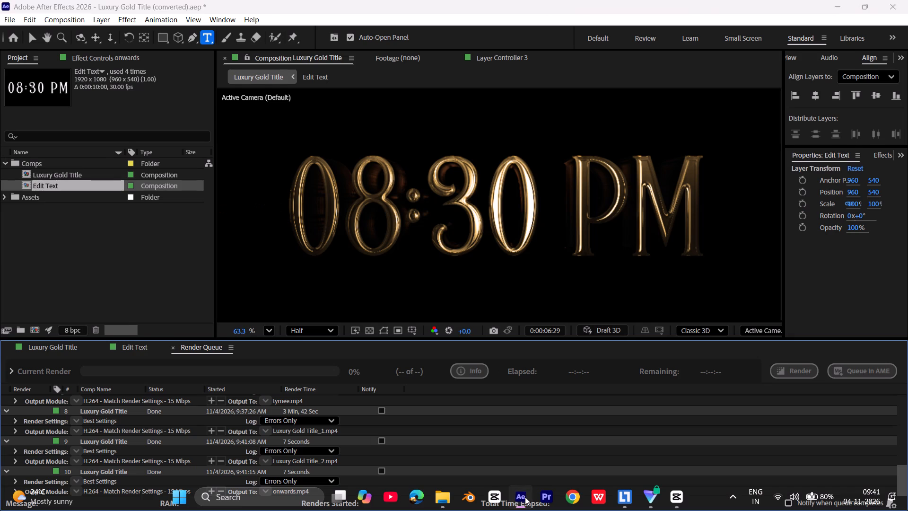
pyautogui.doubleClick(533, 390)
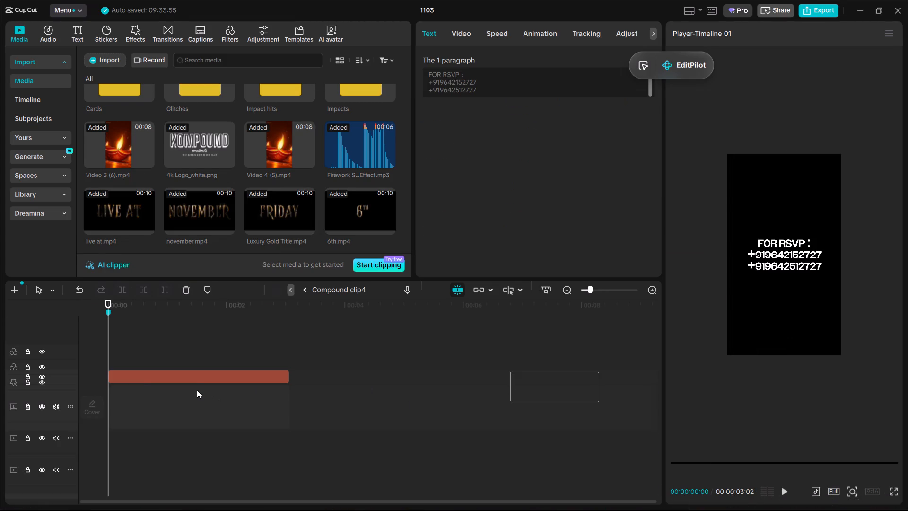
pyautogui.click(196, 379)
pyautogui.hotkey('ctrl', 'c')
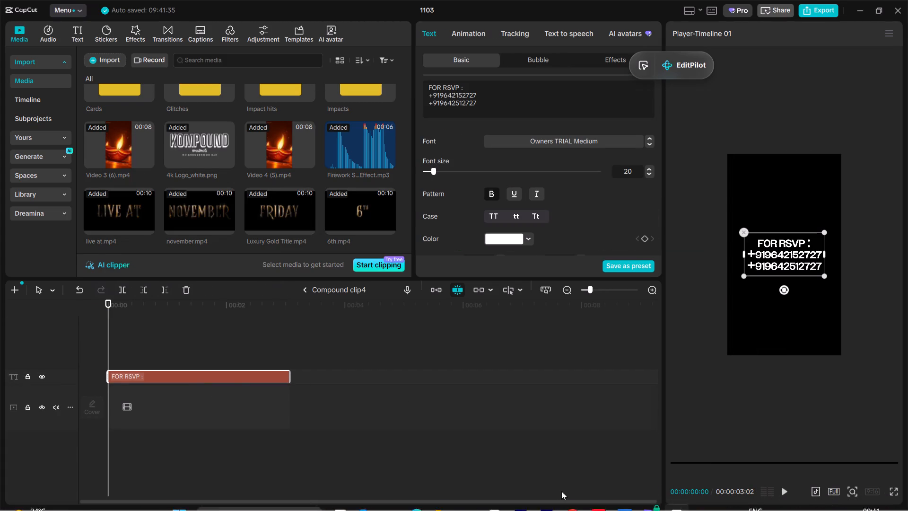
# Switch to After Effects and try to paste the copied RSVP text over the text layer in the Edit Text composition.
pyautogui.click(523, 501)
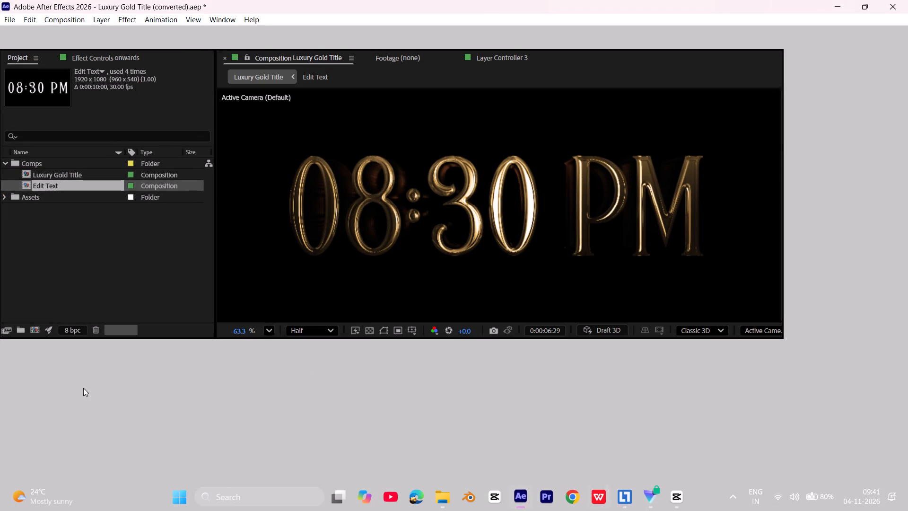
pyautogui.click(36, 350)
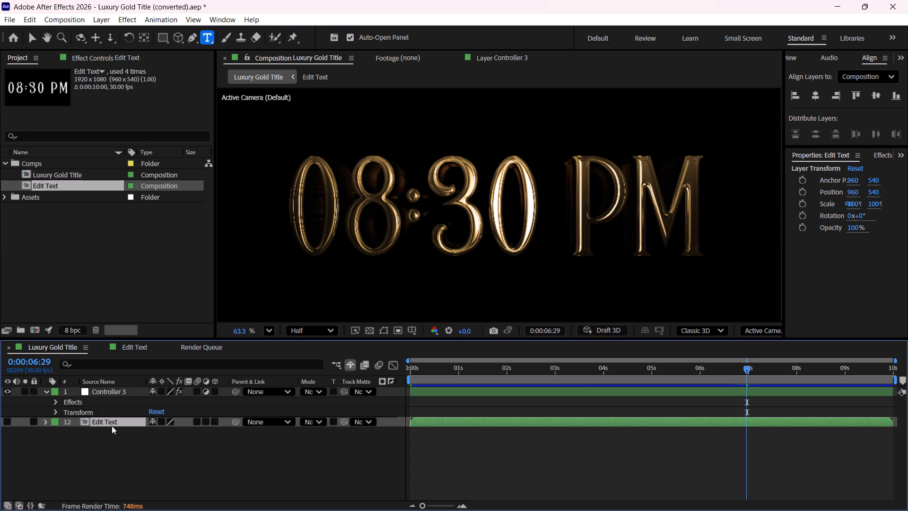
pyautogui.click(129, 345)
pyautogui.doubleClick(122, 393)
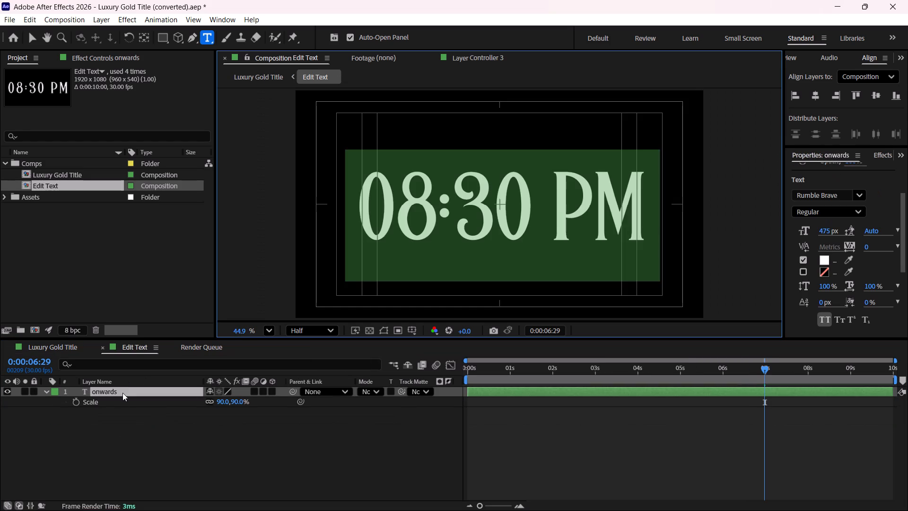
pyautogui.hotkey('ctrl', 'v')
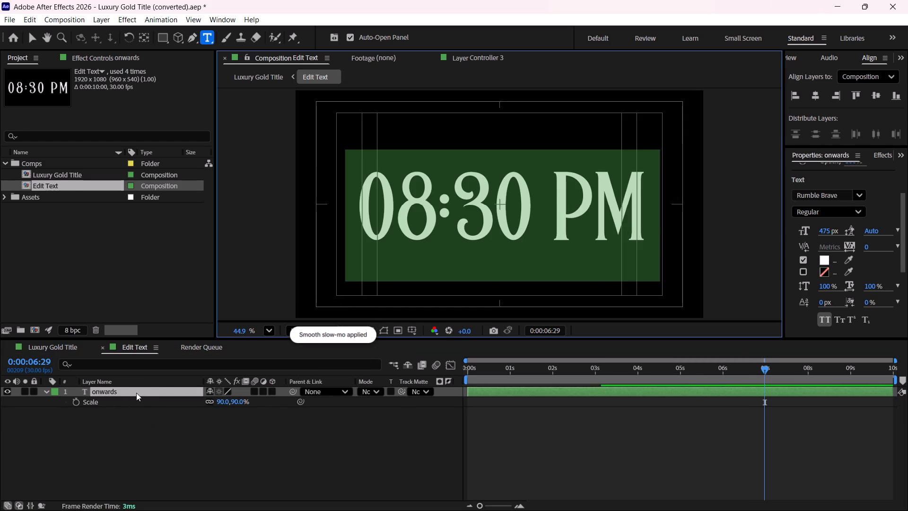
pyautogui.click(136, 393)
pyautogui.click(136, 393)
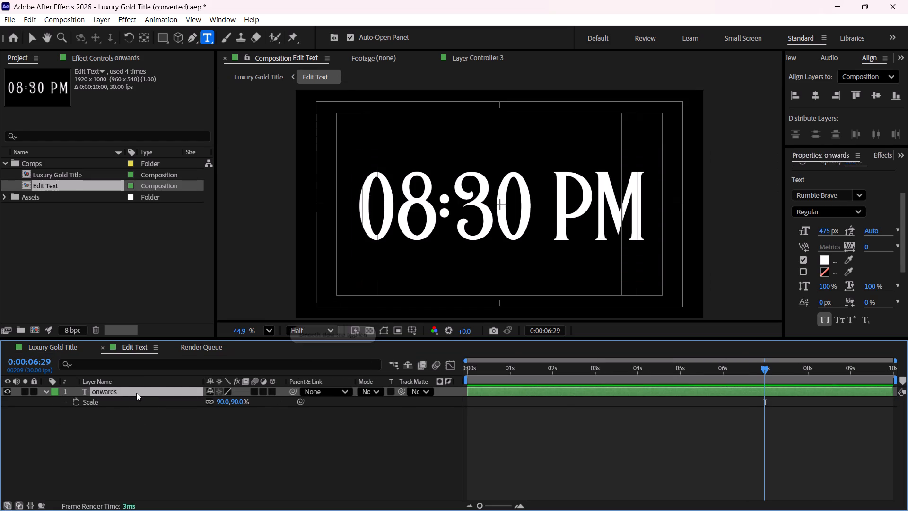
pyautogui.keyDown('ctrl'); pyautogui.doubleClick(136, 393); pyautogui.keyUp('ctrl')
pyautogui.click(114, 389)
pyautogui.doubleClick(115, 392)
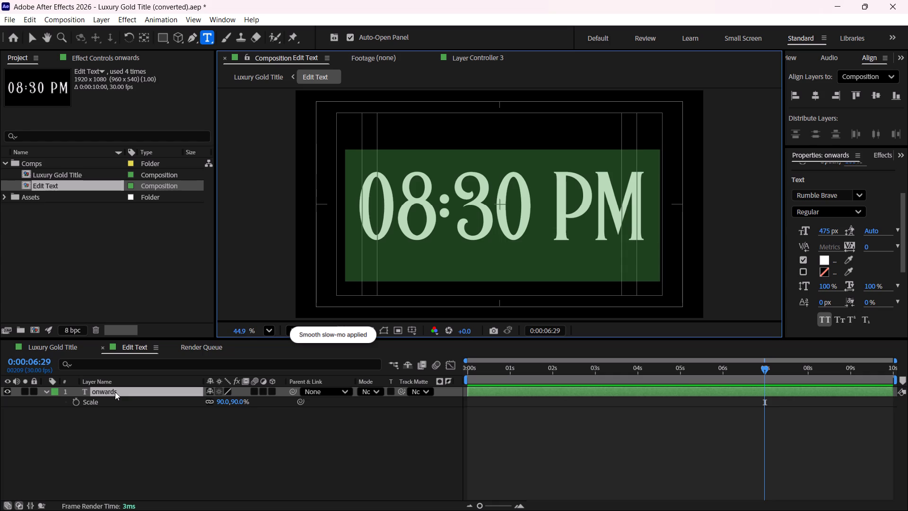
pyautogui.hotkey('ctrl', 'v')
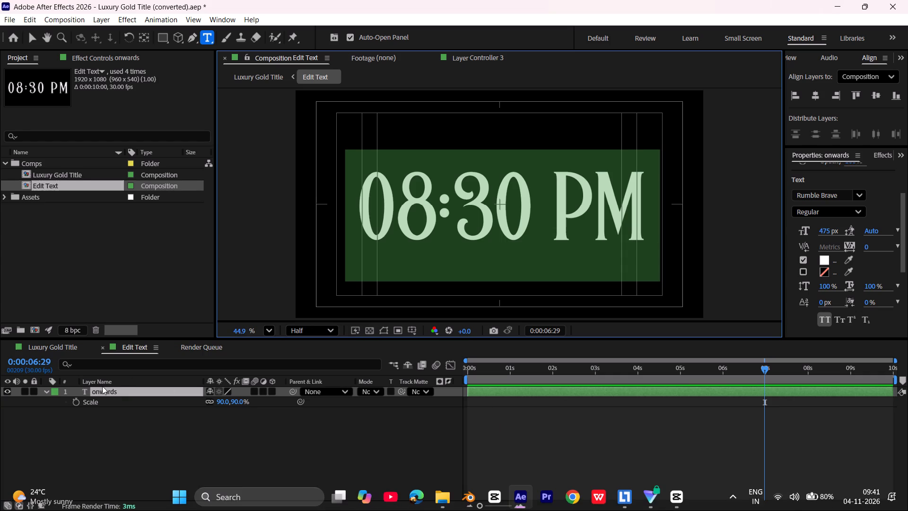
# Replace the text layer's content with "for rsvp :" and begin the phone number on a second line.
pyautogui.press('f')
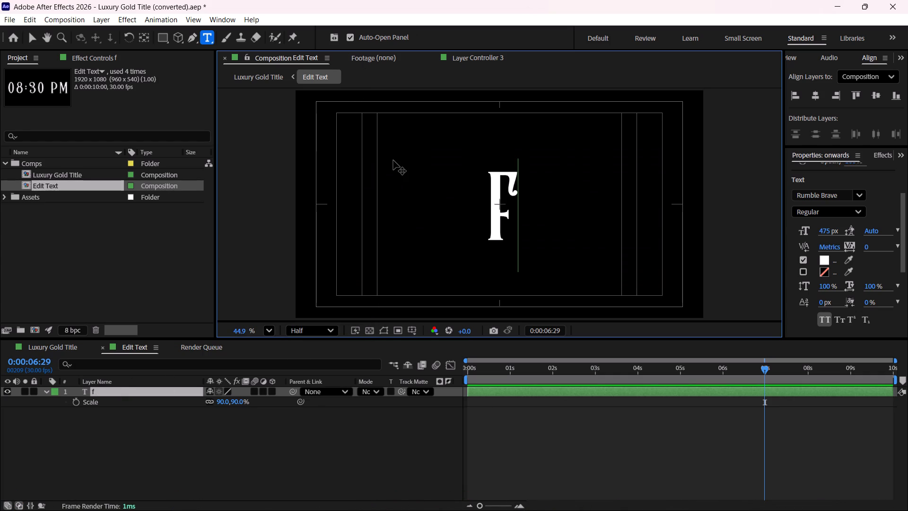
pyautogui.hotkey('ctrl', 'v')
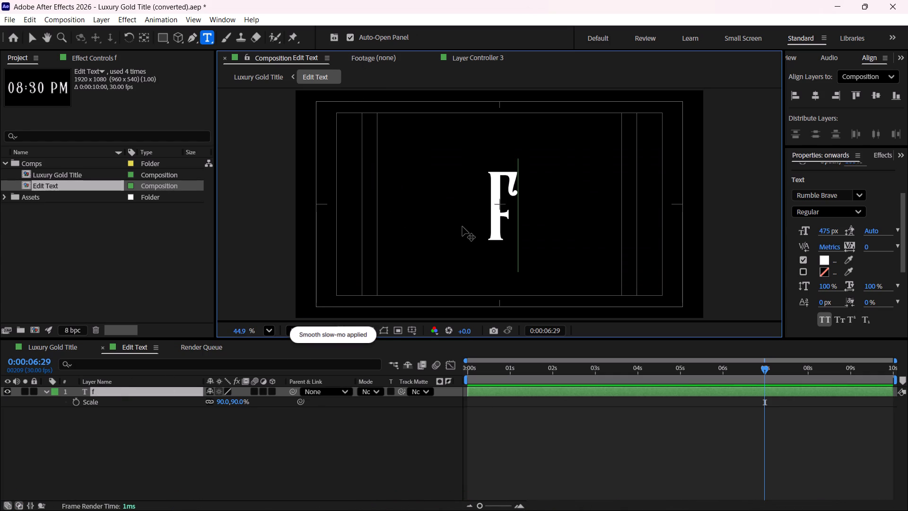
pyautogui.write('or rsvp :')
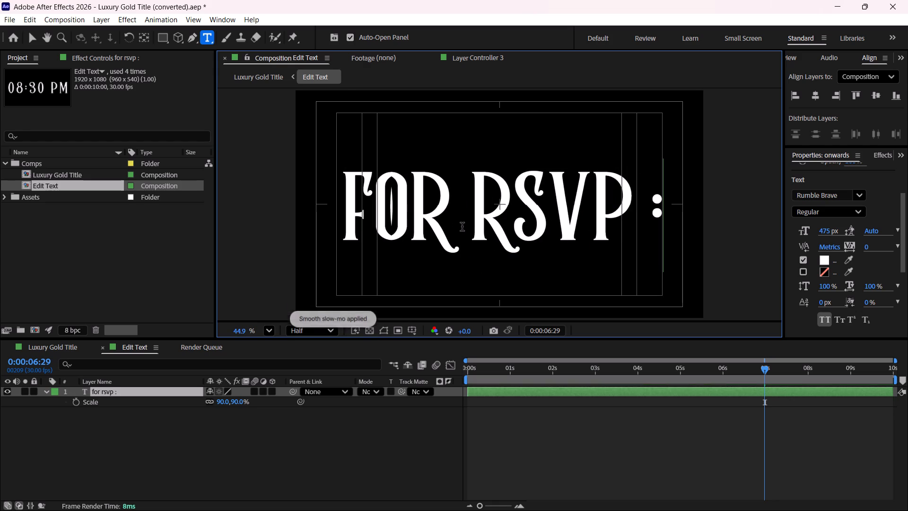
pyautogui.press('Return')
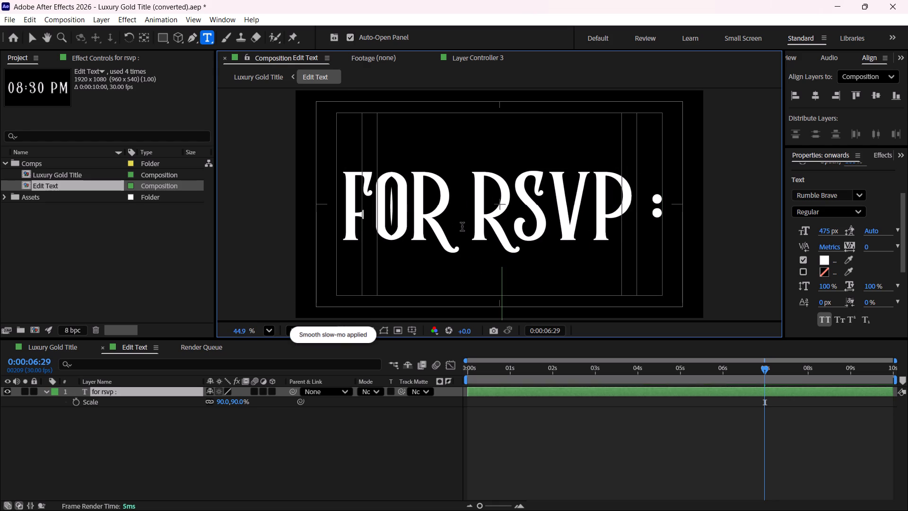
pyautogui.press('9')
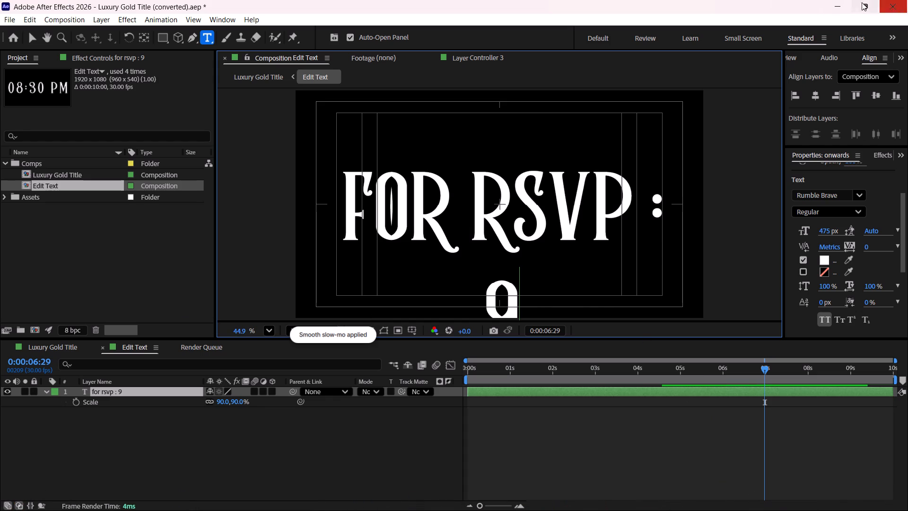
# Return to CapCut's main timeline and open Compound clip3 to examine its 8:30 PM and ONWARDS text clips.
pyautogui.click(836, 5)
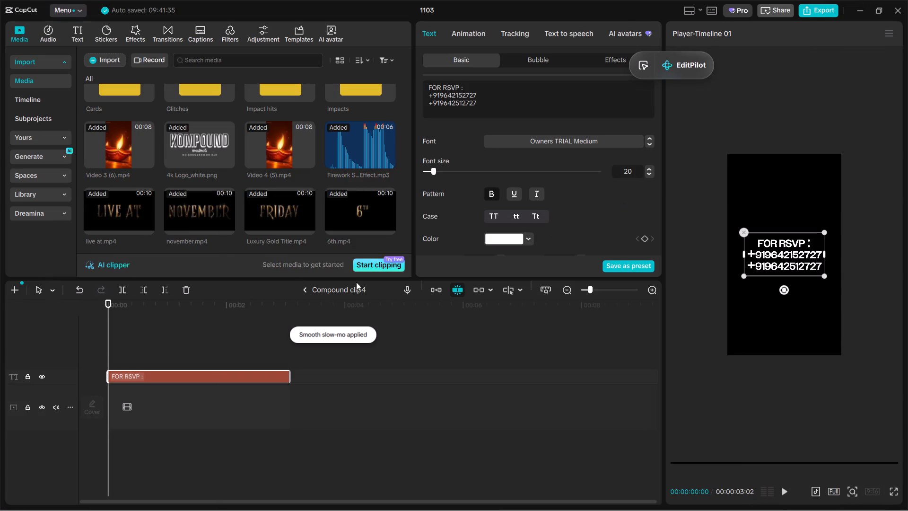
pyautogui.click(303, 290)
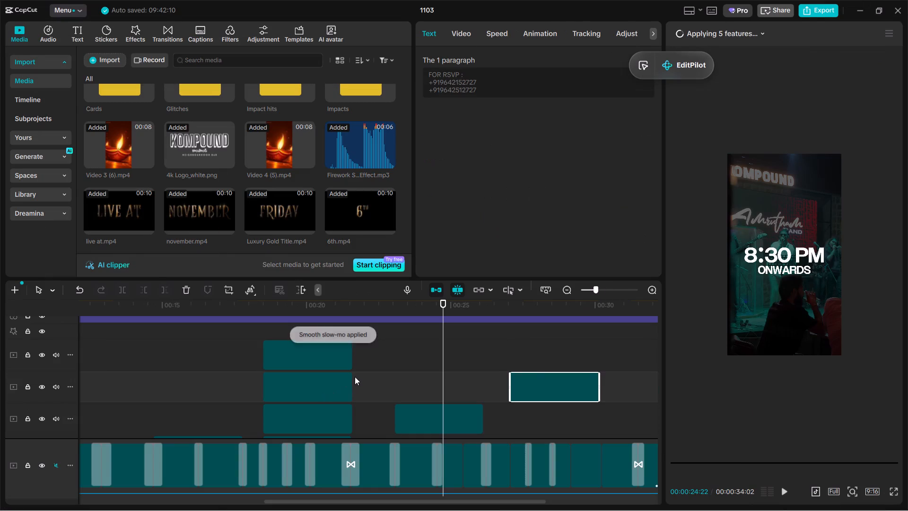
pyautogui.click(416, 370)
pyautogui.click(420, 420)
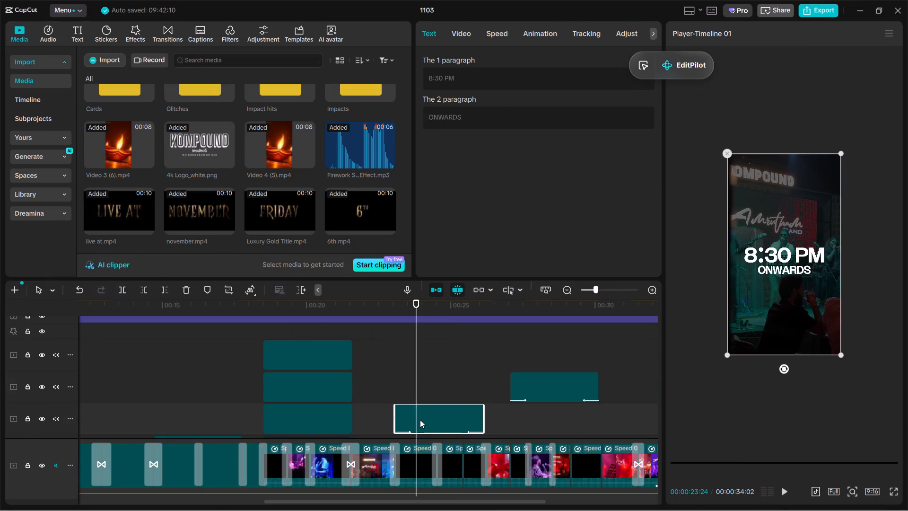
pyautogui.scroll(3, 432, 379)
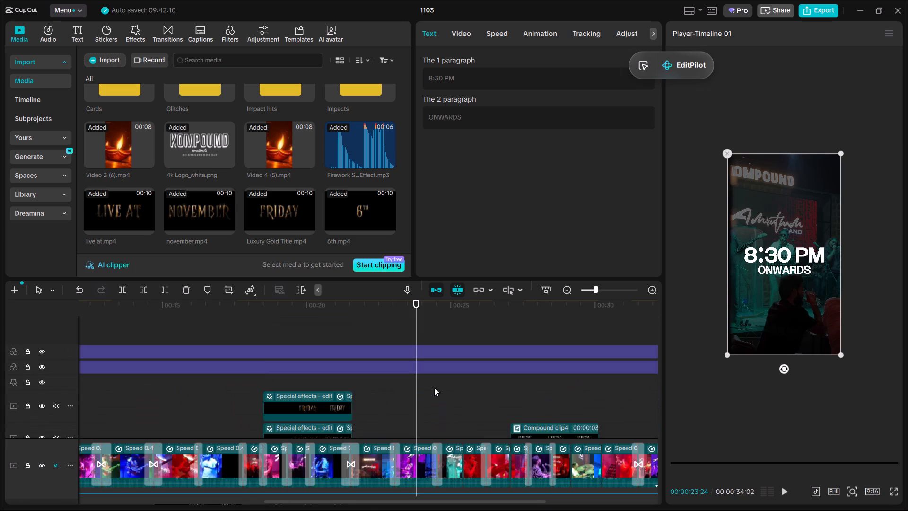
pyautogui.scroll(-1, 435, 413)
pyautogui.doubleClick(428, 419)
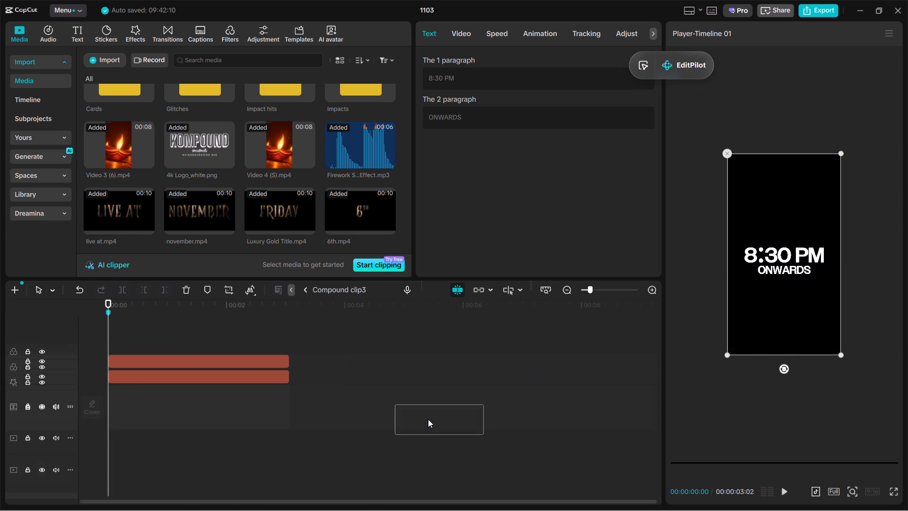
pyautogui.click(157, 335)
pyautogui.scroll(-1, 266, 202)
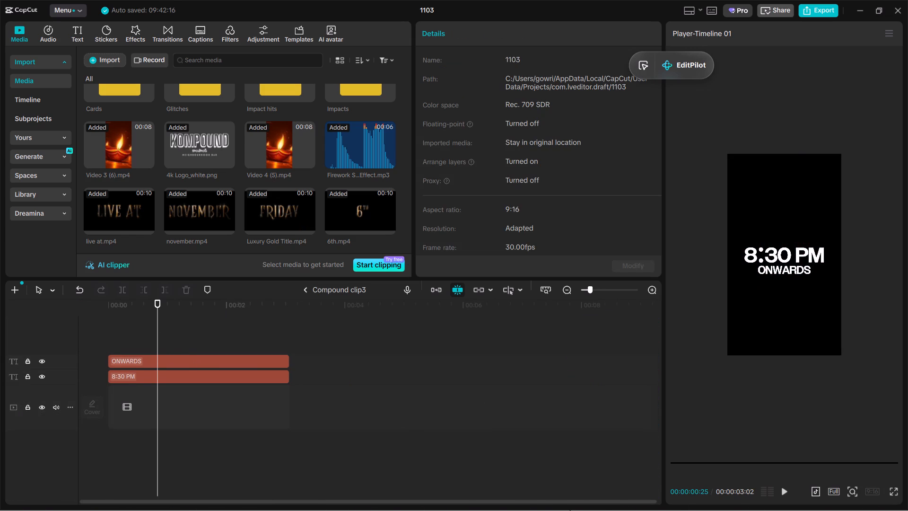
pyautogui.scroll(-1, 155, 215)
# Import the "tymee" and "Luxury Gold Title_1" videos from the Downloads folder into the media library.
pyautogui.click(108, 63)
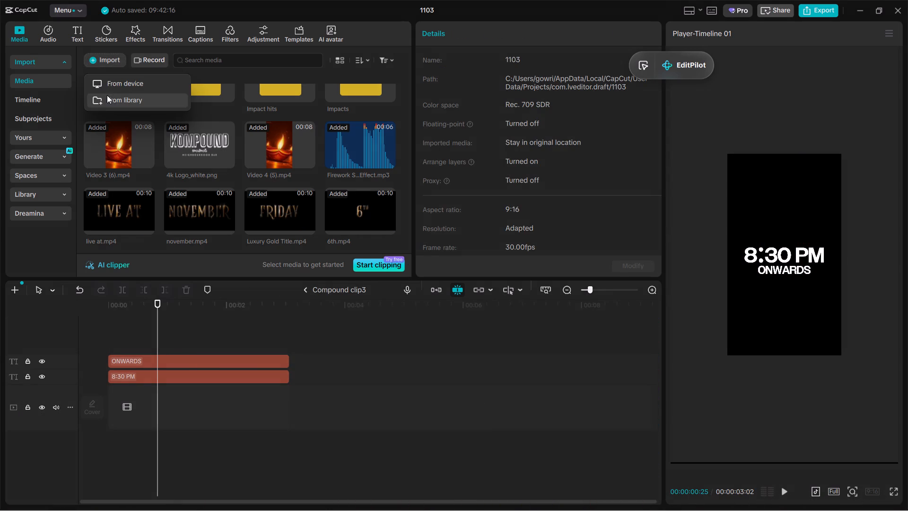
pyautogui.click(121, 87)
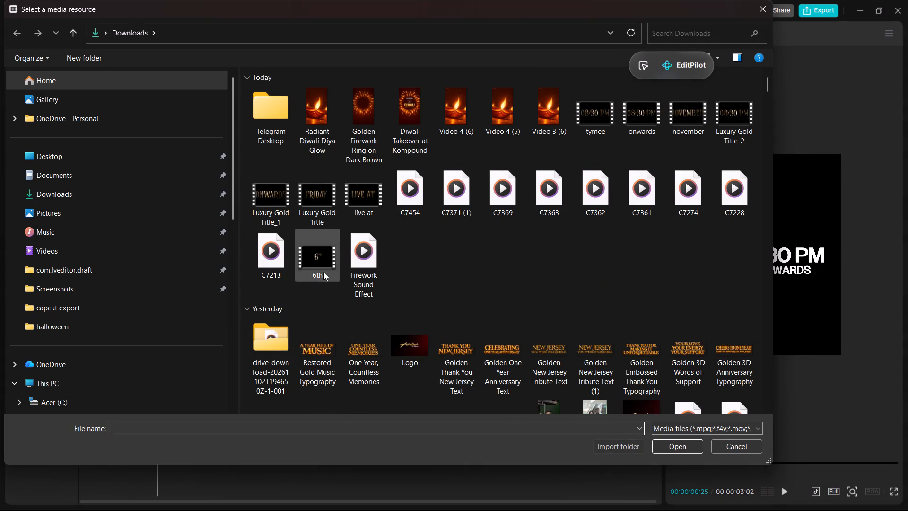
pyautogui.keyDown('ctrl'); pyautogui.click(271, 194); pyautogui.keyUp('ctrl')
pyautogui.keyDown('ctrl'); pyautogui.click(578, 121); pyautogui.keyUp('ctrl')
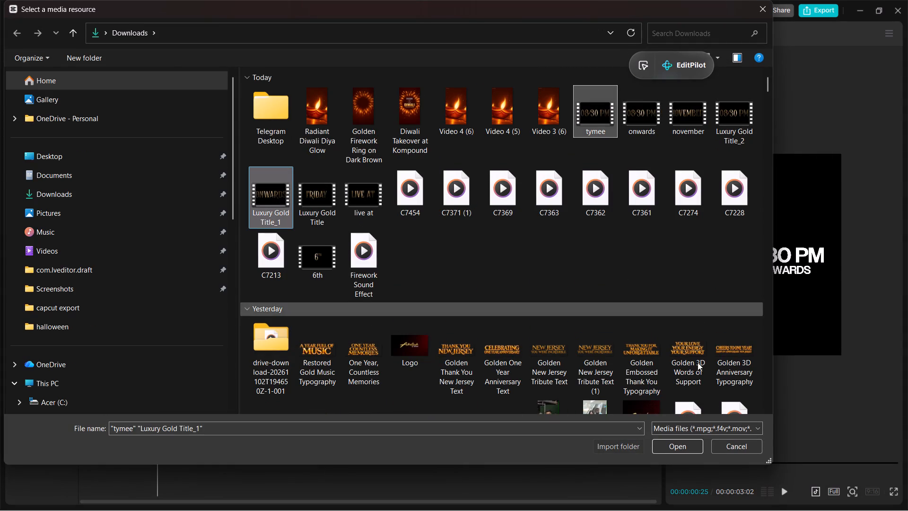
pyautogui.click(676, 445)
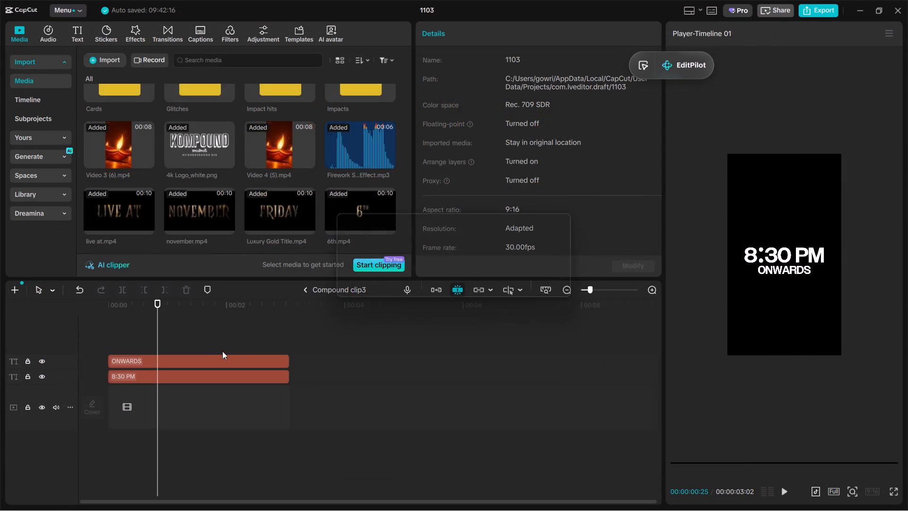
# Preview the imported tymee.mp4 title in the media library.
pyautogui.scroll(-1, 215, 211)
pyautogui.click(125, 207)
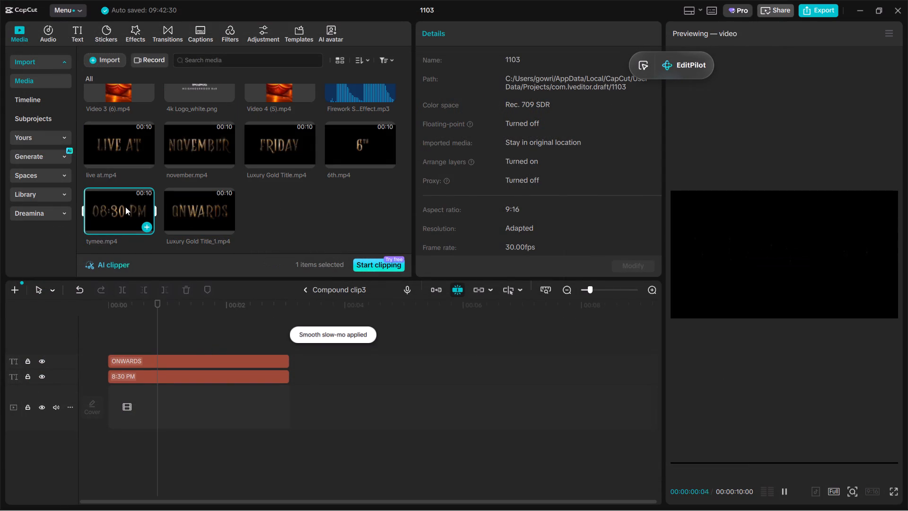
pyautogui.moveTo(125, 207); pyautogui.dragTo(45, 222)
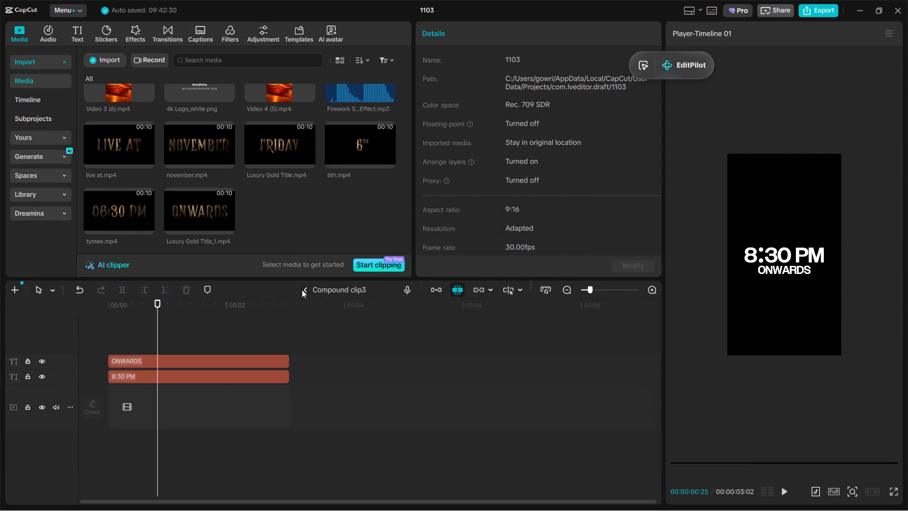
# Return to the main timeline and disable Compound clip3.
pyautogui.click(302, 290)
pyautogui.scroll(-1, 333, 365)
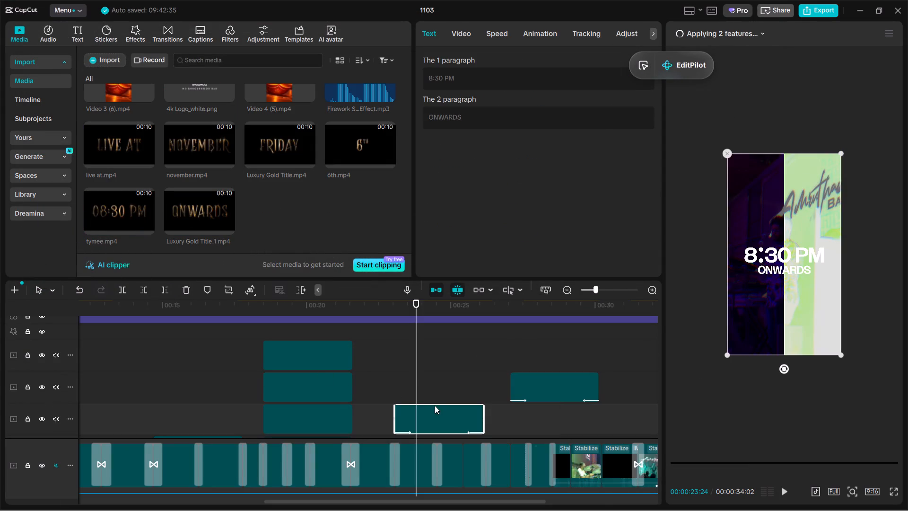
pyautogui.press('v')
# Duplicate the gold NOVEMBER title clip and place the copy on the track above Compound clip3, aligned with its start.
pyautogui.click(321, 385)
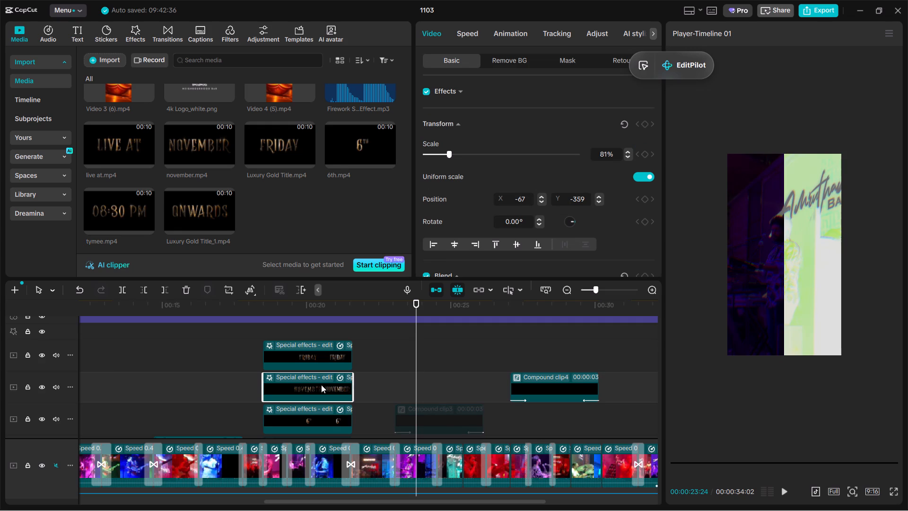
pyautogui.hotkey('ctrl', 'c')
pyautogui.hotkey('ctrl', 'v')
pyautogui.moveTo(433, 389); pyautogui.dragTo(416, 387)
pyautogui.click(416, 387)
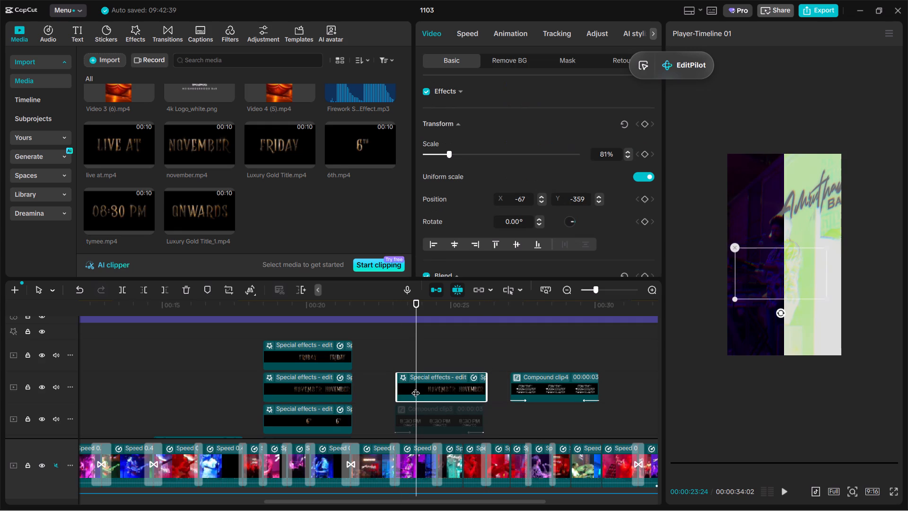
# Replace the duplicated NOVEMBER clip's footage with tymee.mp4, keeping its effects.
pyautogui.moveTo(122, 207); pyautogui.dragTo(429, 382)
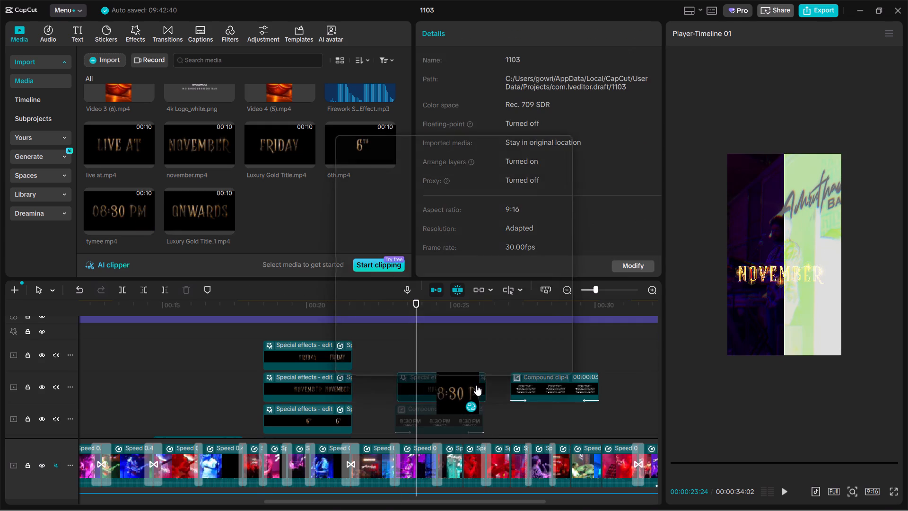
pyautogui.click(485, 365)
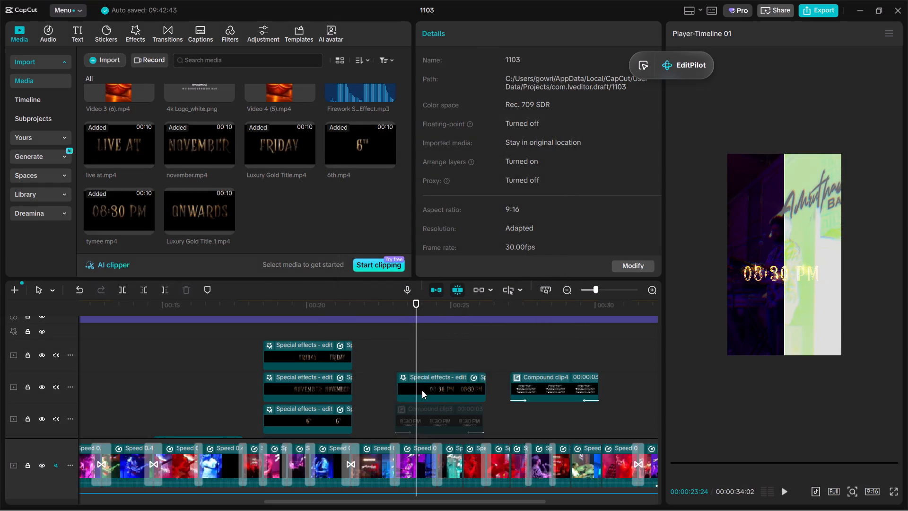
# Move the 08:30 PM title clip up and centre it in the frame.
pyautogui.click(422, 390)
pyautogui.keyDown('ctrl'); pyautogui.scroll(3, 869, 301); pyautogui.keyUp('ctrl')
pyautogui.keyDown('ctrl'); pyautogui.scroll(-3, 786, 308); pyautogui.keyUp('ctrl')
pyautogui.moveTo(785, 286); pyautogui.dragTo(791, 269)
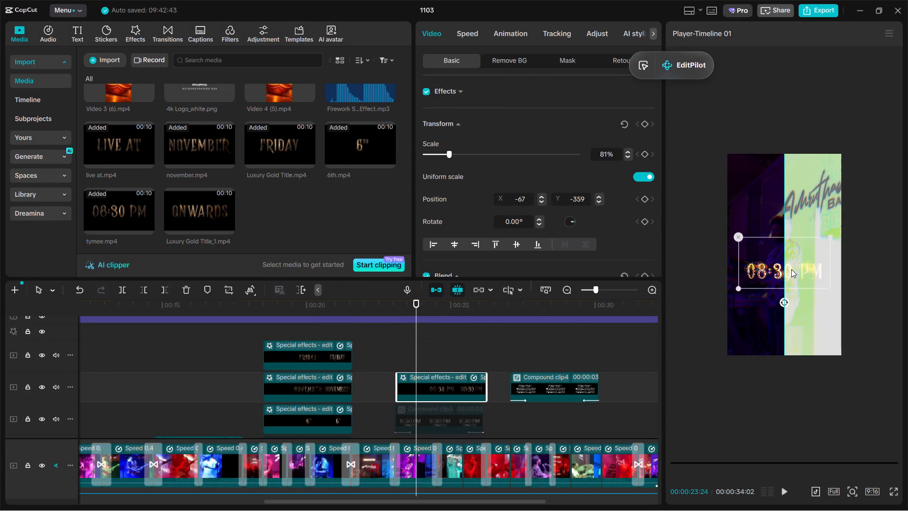
pyautogui.moveTo(791, 269); pyautogui.dragTo(791, 268)
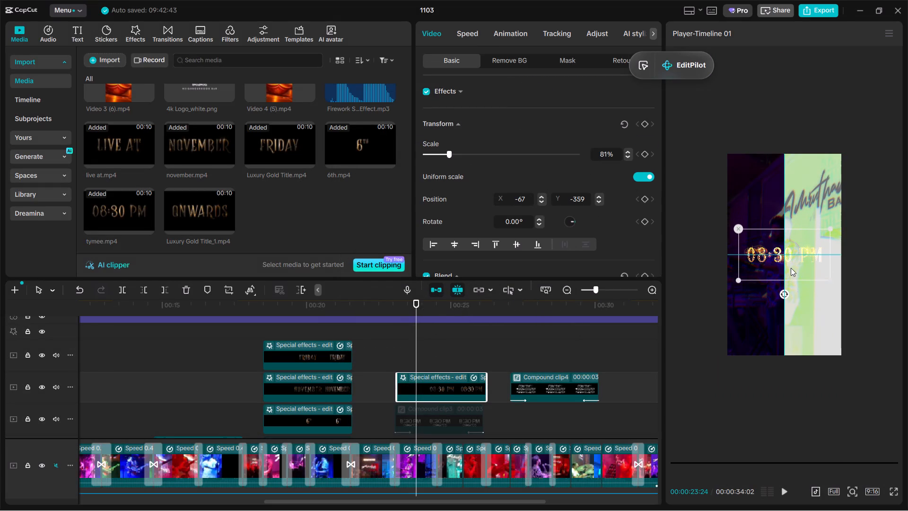
# Paste another copy of the gold NOVEMBER title clip on the track above the 08:30 PM clip.
pyautogui.hotkey('ctrl', 'v')
pyautogui.moveTo(458, 356); pyautogui.dragTo(446, 354)
# Replace the pasted NOVEMBER clip's footage with Luxury Gold Title_1.mp4 and align its start with the 08:30 PM clip.
pyautogui.moveTo(184, 208); pyautogui.dragTo(406, 348)
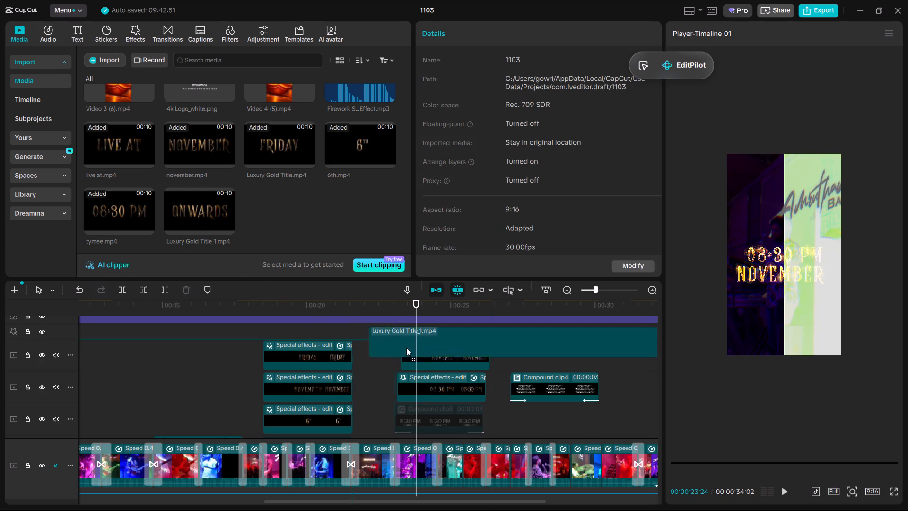
pyautogui.moveTo(406, 348); pyautogui.dragTo(434, 354)
pyautogui.click(495, 366)
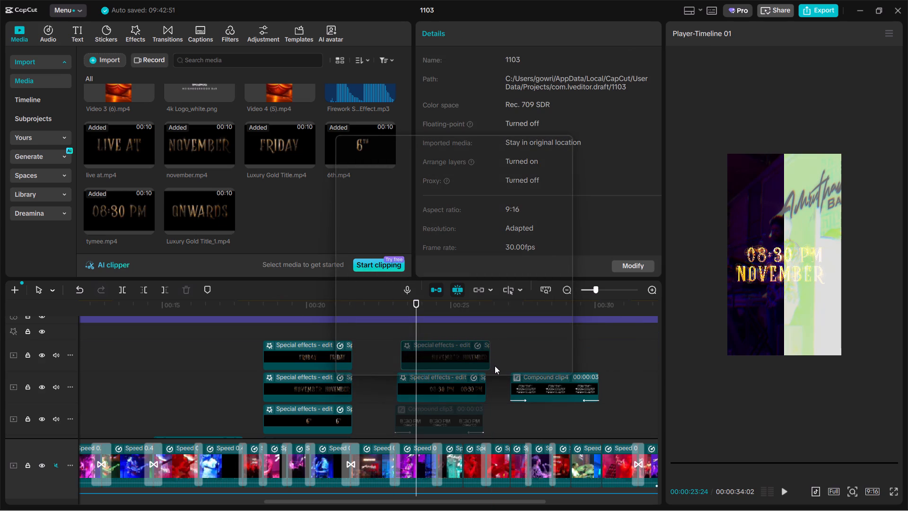
pyautogui.click(505, 363)
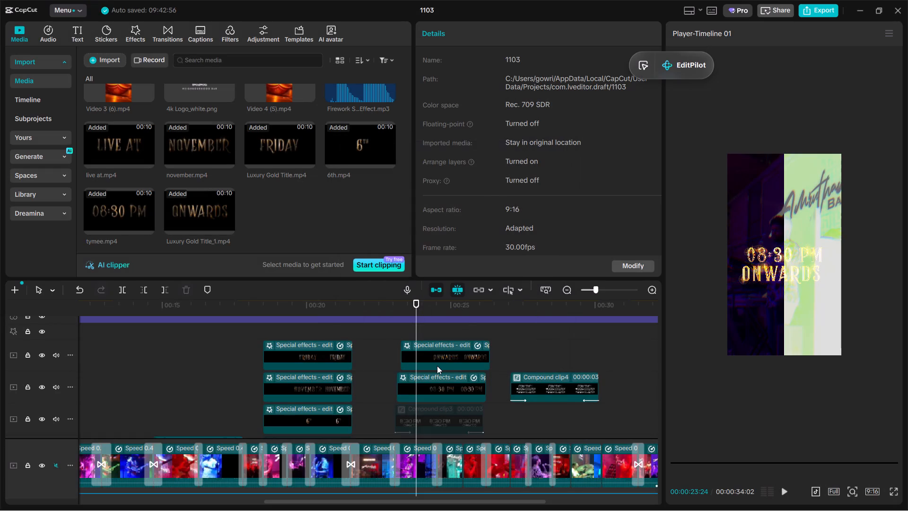
pyautogui.click(436, 363)
pyautogui.click(436, 358)
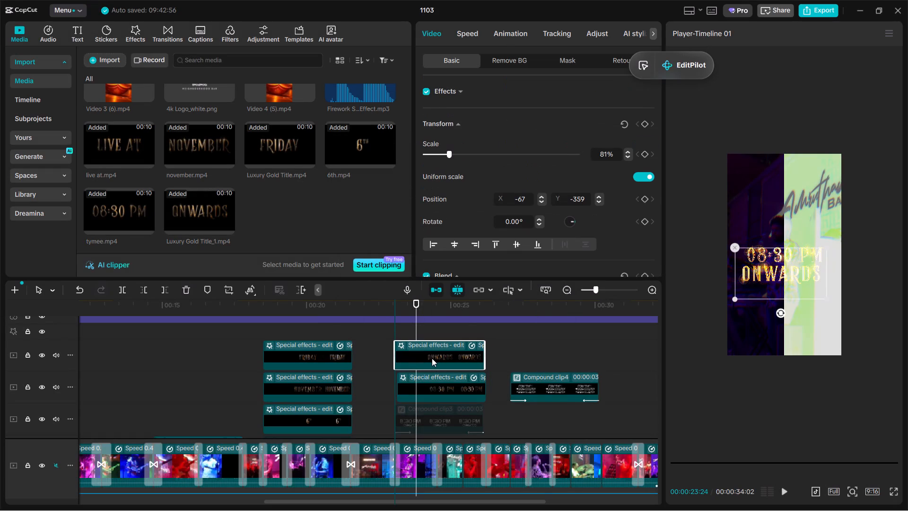
# Play back the section where the 08:30 PM and ONWARDS titles appear together.
pyautogui.click(388, 347)
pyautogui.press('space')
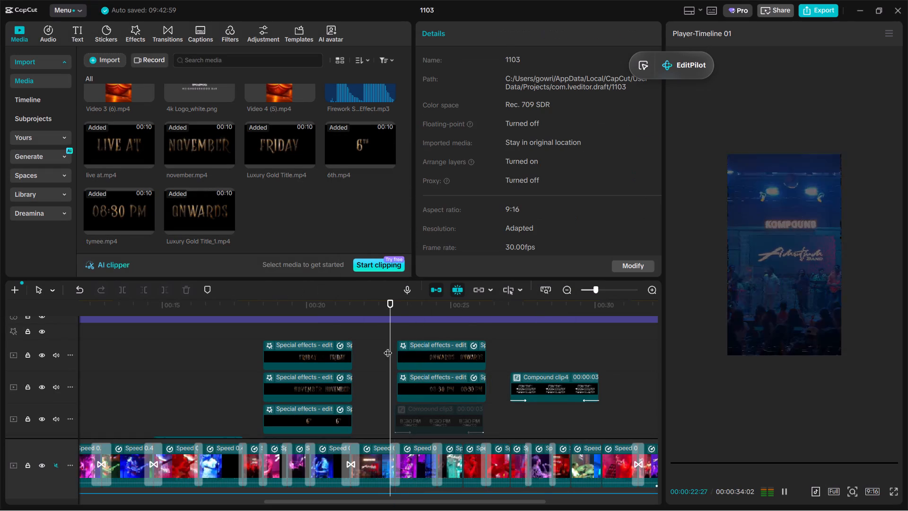
pyautogui.keyDown('ctrl'); pyautogui.scroll(3, 491, 363); pyautogui.keyUp('ctrl')
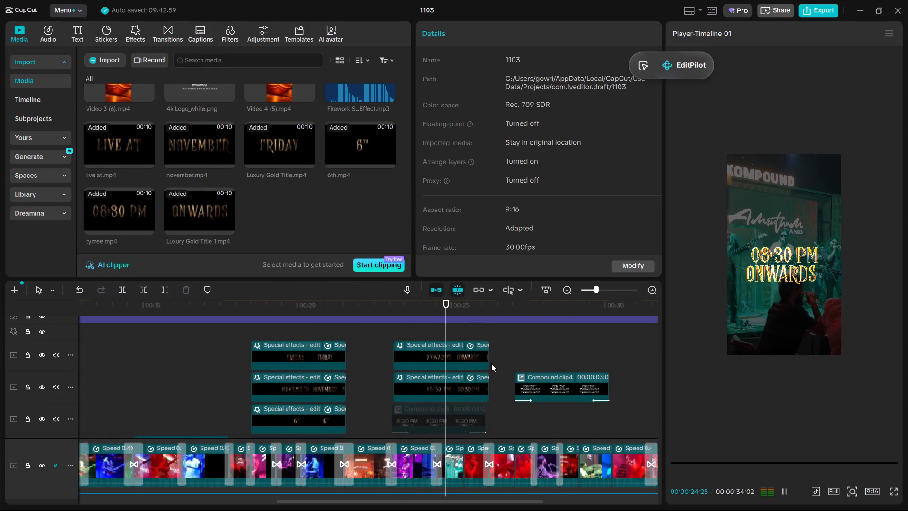
pyautogui.keyDown('ctrl'); pyautogui.scroll(4, 491, 363); pyautogui.keyUp('ctrl')
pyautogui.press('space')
# Scale the ONWARDS title to 67% and centre it horizontally beneath 08:30 PM.
pyautogui.click(492, 364)
pyautogui.keyDown('ctrl'); pyautogui.scroll(6, 874, 321); pyautogui.keyUp('ctrl')
pyautogui.keyDown('ctrl'); pyautogui.scroll(-4, 787, 352); pyautogui.keyUp('ctrl')
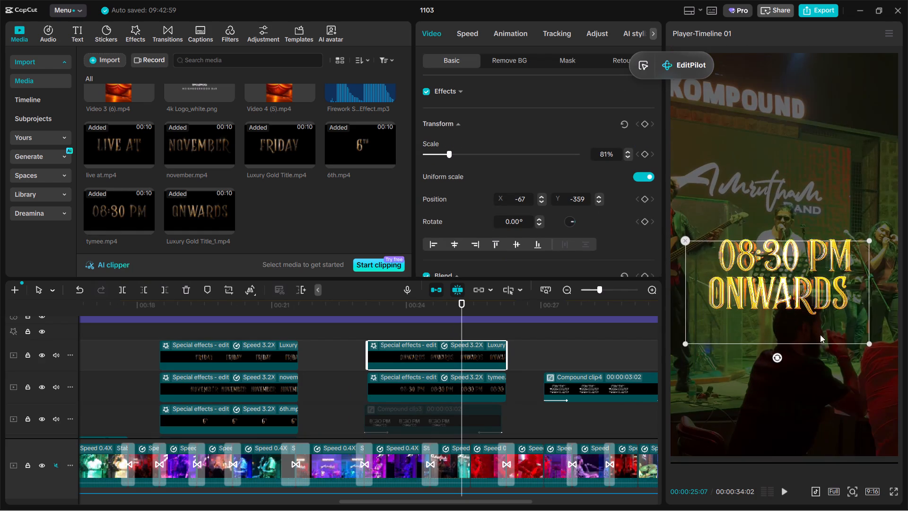
pyautogui.moveTo(871, 345); pyautogui.dragTo(846, 334)
pyautogui.moveTo(780, 326); pyautogui.dragTo(790, 325)
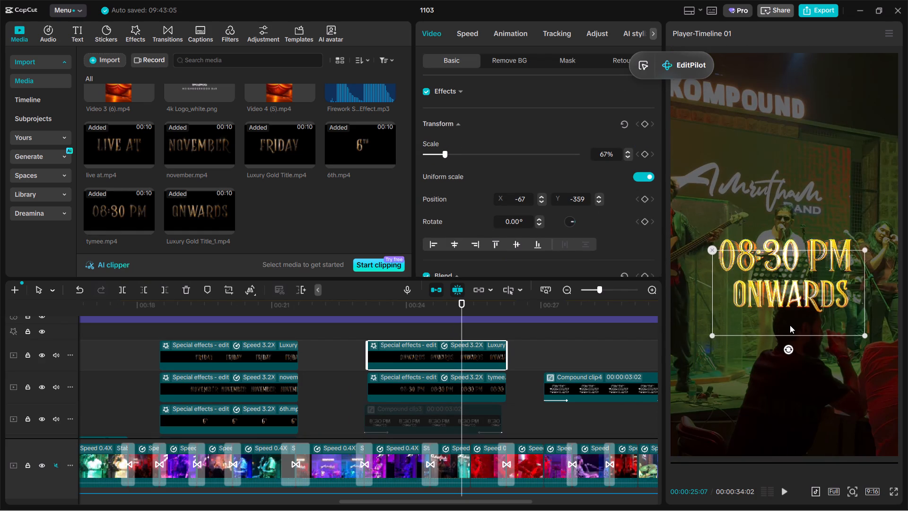
pyautogui.moveTo(790, 325); pyautogui.dragTo(790, 324)
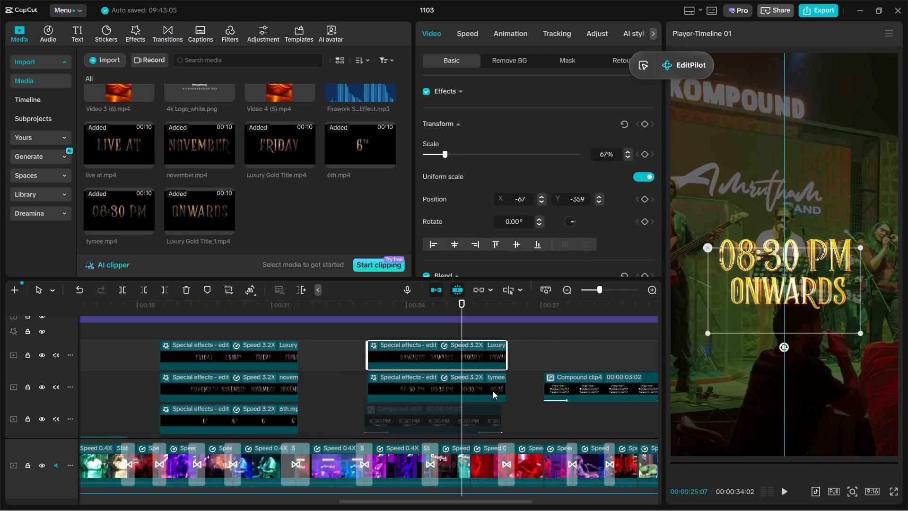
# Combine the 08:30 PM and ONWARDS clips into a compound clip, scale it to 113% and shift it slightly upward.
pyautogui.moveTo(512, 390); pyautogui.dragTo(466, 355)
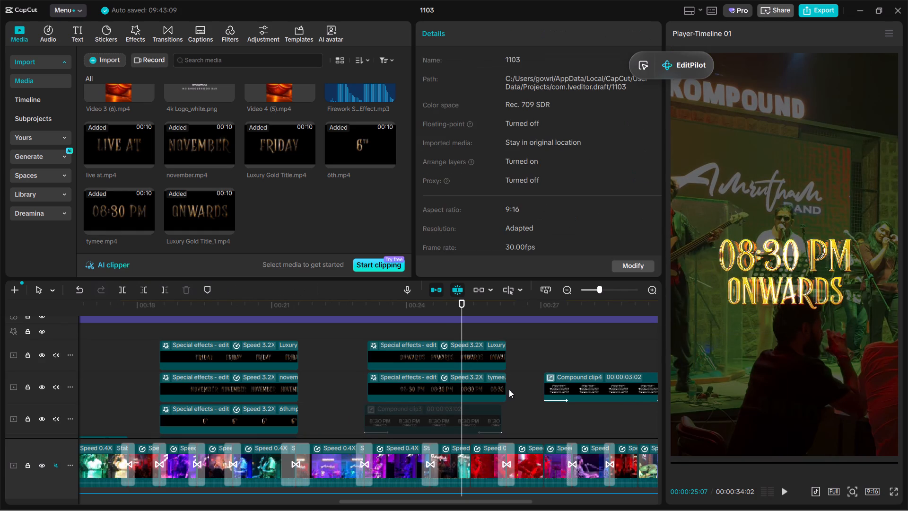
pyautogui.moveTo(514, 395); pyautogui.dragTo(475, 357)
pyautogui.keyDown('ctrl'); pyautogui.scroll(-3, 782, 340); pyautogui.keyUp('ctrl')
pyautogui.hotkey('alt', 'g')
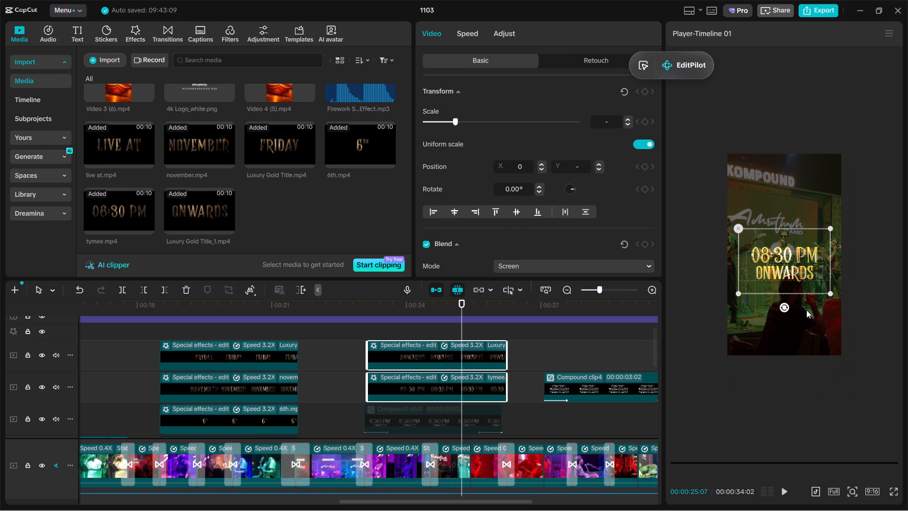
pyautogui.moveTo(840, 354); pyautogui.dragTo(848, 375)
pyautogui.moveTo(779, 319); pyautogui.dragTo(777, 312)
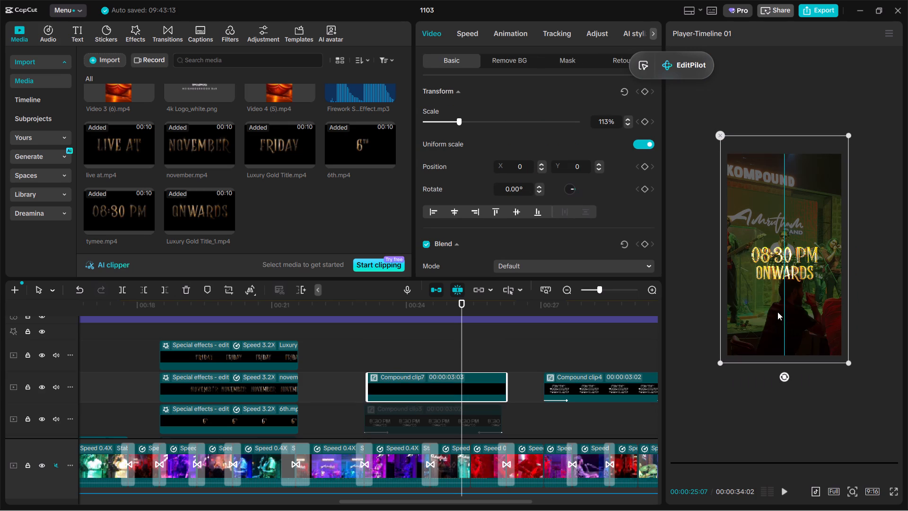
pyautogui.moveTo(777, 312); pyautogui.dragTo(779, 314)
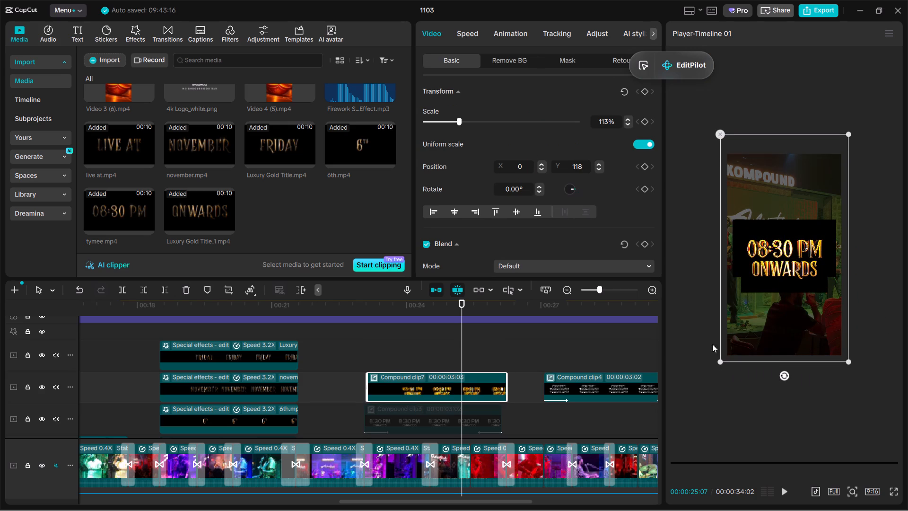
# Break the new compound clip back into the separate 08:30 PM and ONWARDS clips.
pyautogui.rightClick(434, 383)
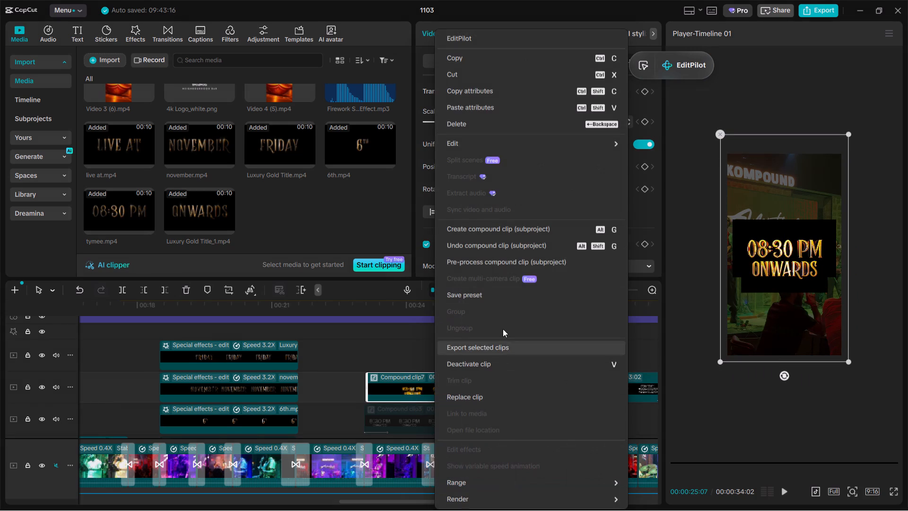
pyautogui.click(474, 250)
# Move the selected 08:30 PM and ONWARDS titles slightly upward together and enlarge them slightly.
pyautogui.moveTo(776, 282); pyautogui.dragTo(773, 276)
pyautogui.moveTo(828, 290); pyautogui.dragTo(830, 291)
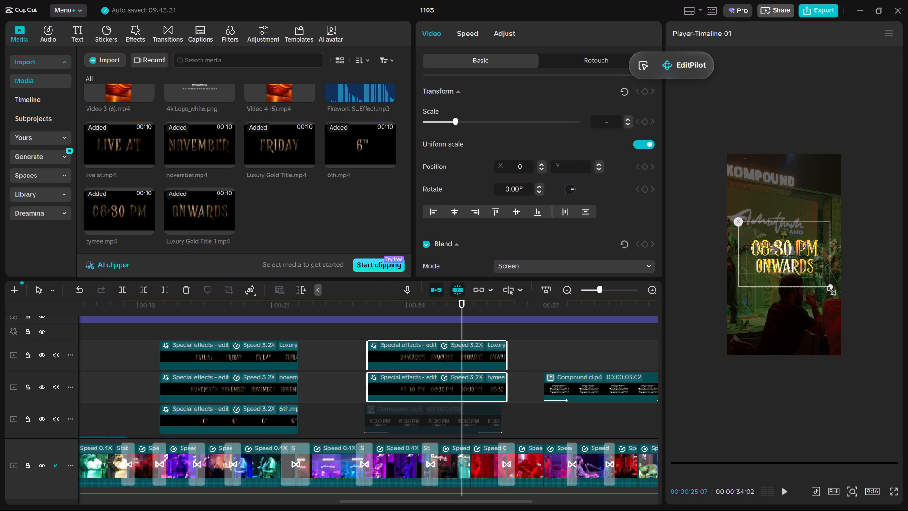
pyautogui.moveTo(830, 291); pyautogui.dragTo(833, 294)
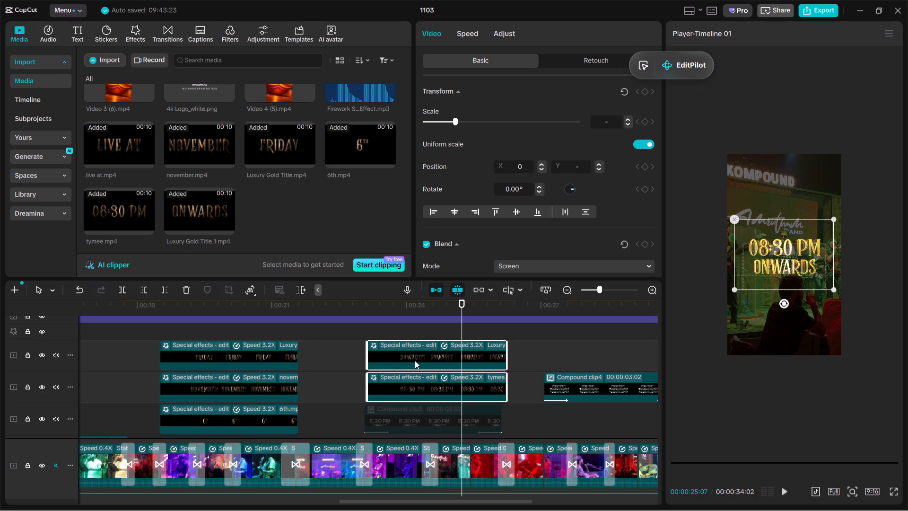
# Play back the resized 08:30 PM and ONWARDS titles and continue through to the plain RSVP text.
pyautogui.click(325, 398)
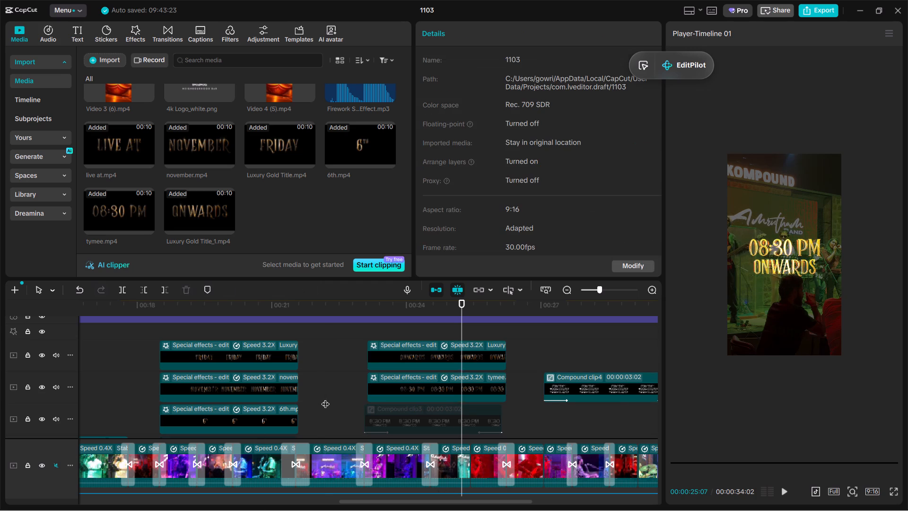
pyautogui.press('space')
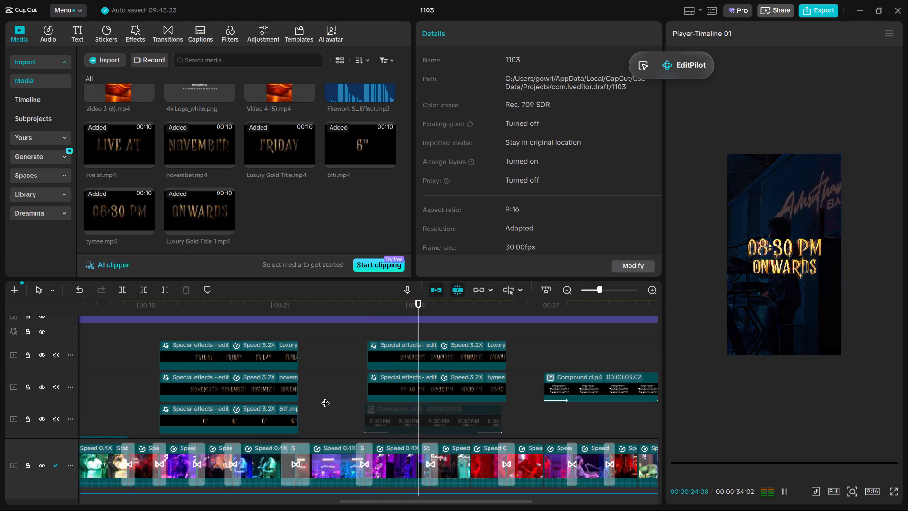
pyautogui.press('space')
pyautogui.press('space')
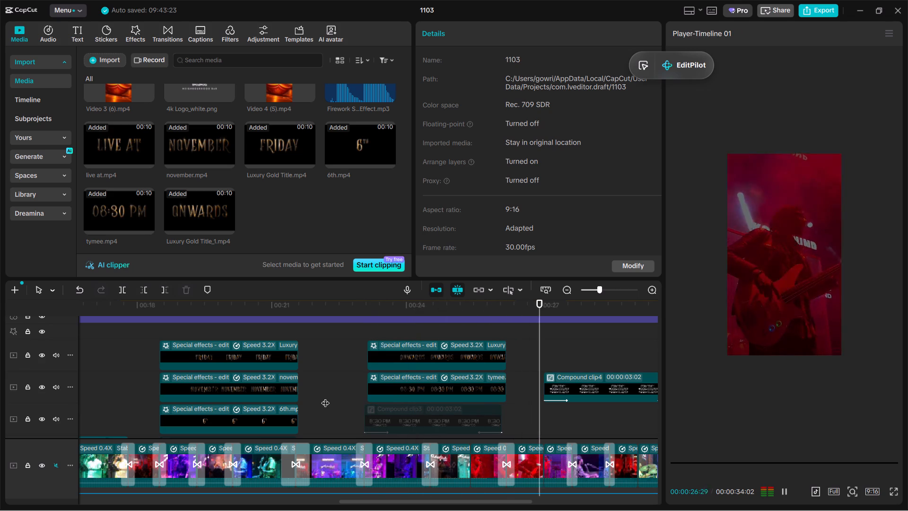
pyautogui.keyDown('ctrl'); pyautogui.scroll(-3, 70, 452); pyautogui.keyUp('ctrl')
pyautogui.keyDown('ctrl'); pyautogui.scroll(-1, 613, 374); pyautogui.keyUp('ctrl')
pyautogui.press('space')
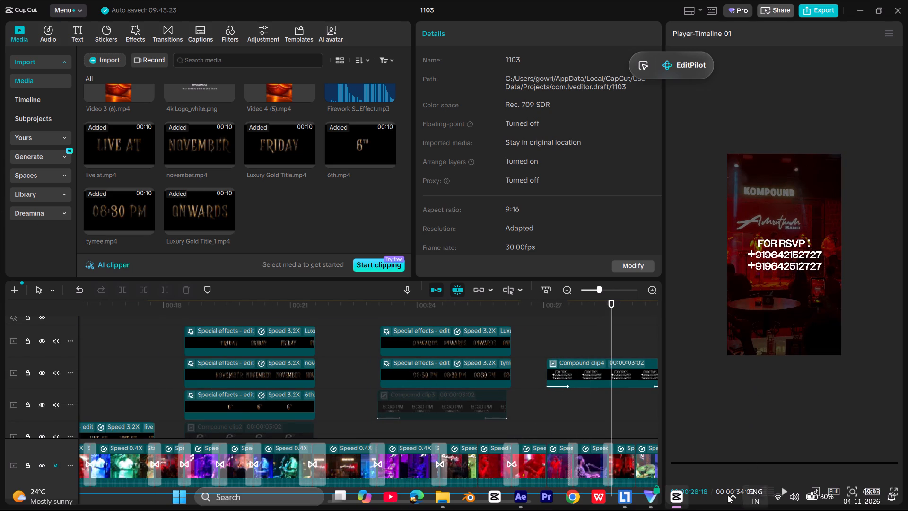
# In After Effects, replace the 9 under FOR RSVP : with the first RSVP phone number, copied from the CapCut preview.
pyautogui.click(510, 497)
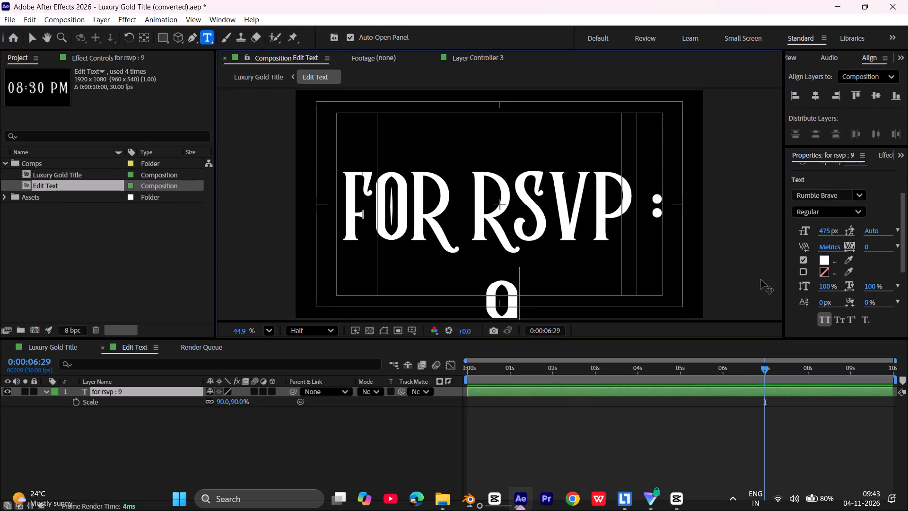
pyautogui.press('BackSpace')
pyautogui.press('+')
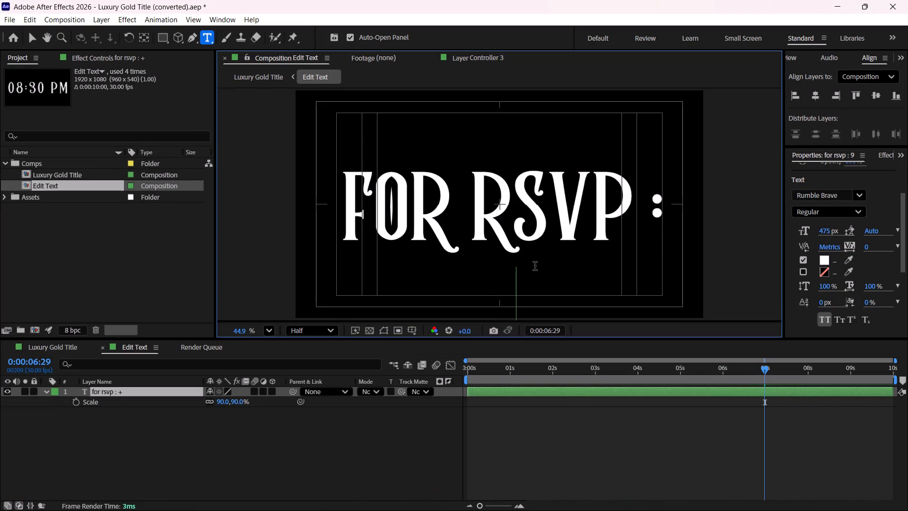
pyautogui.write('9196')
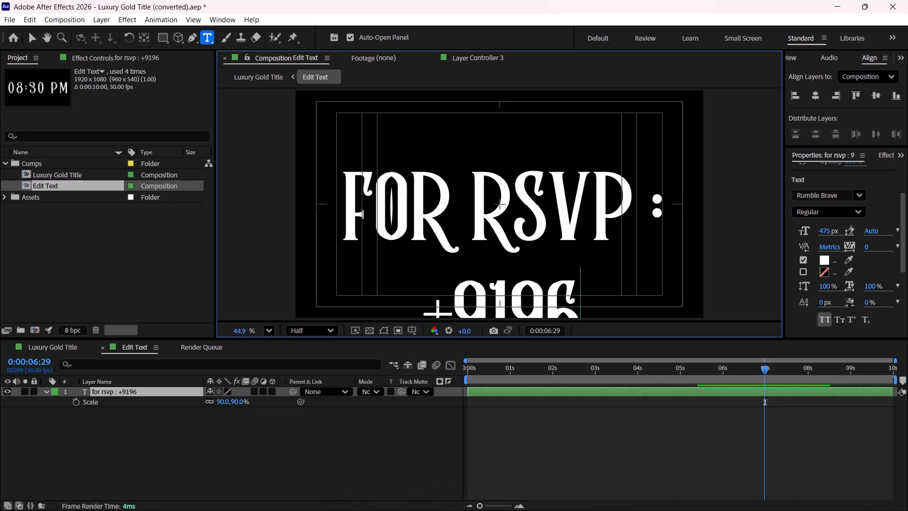
pyautogui.click(681, 504)
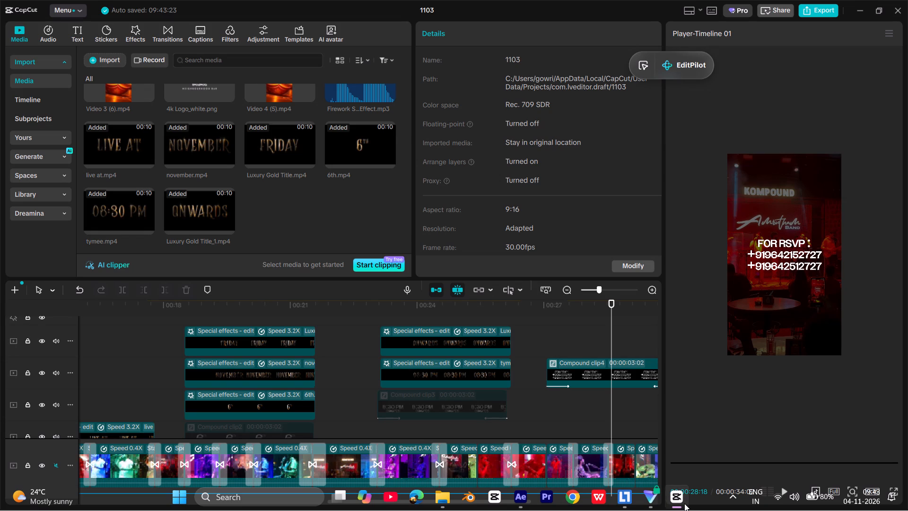
pyautogui.click(684, 503)
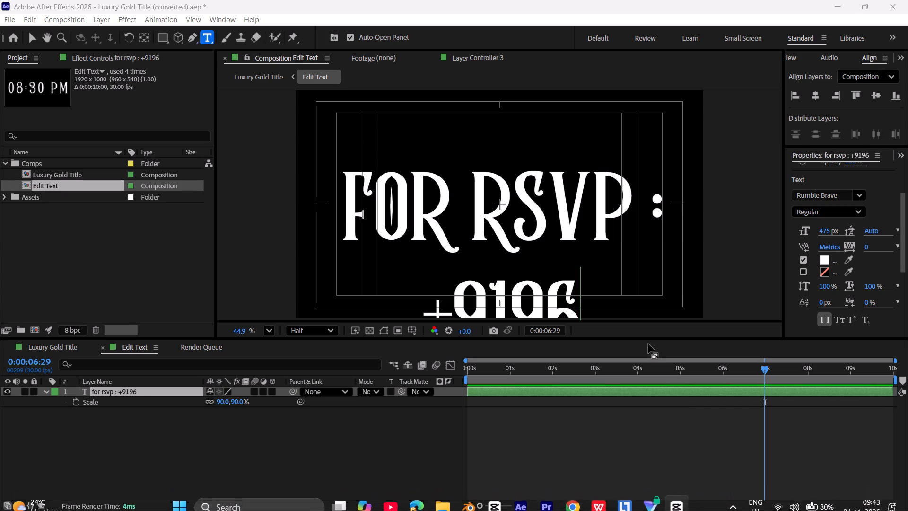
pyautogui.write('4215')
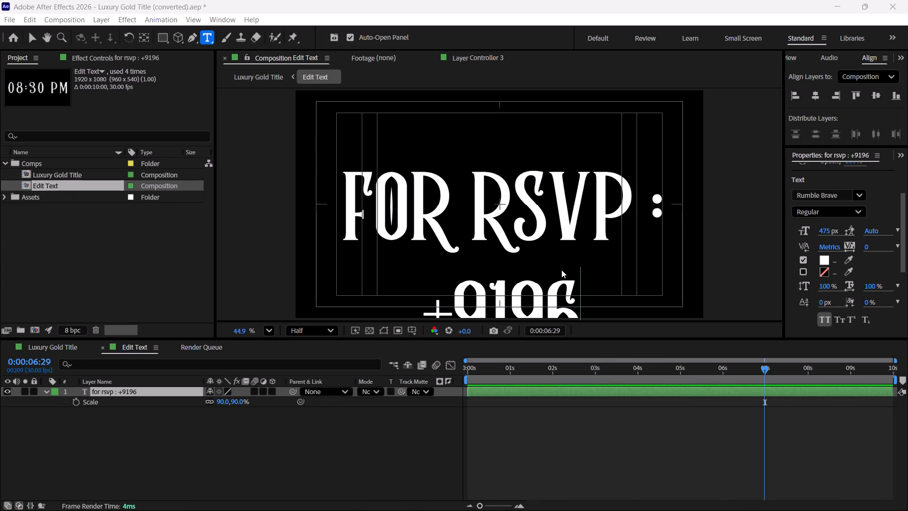
pyautogui.click(143, 394)
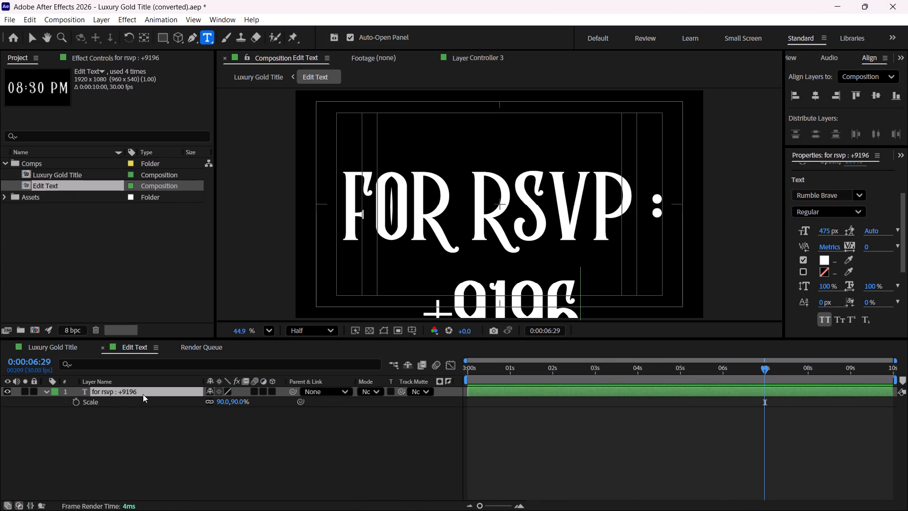
pyautogui.click(585, 288)
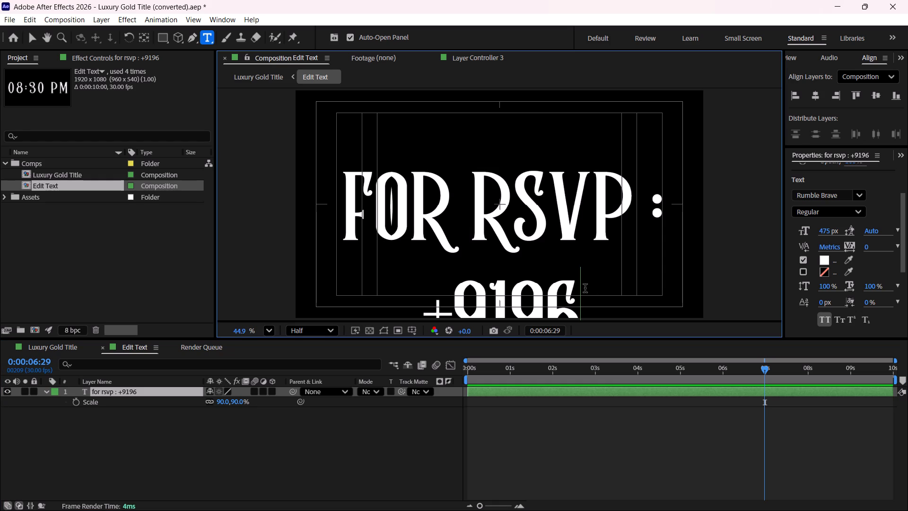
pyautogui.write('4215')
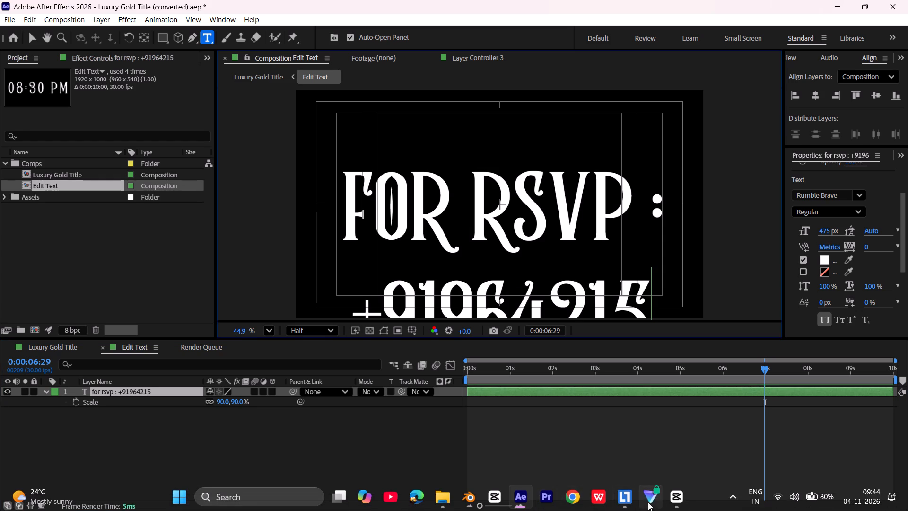
pyautogui.click(671, 498)
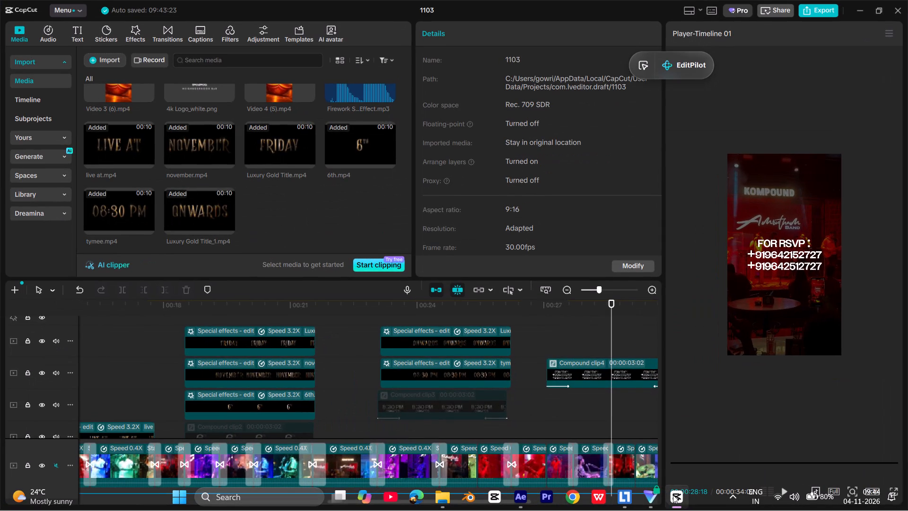
pyautogui.click(673, 495)
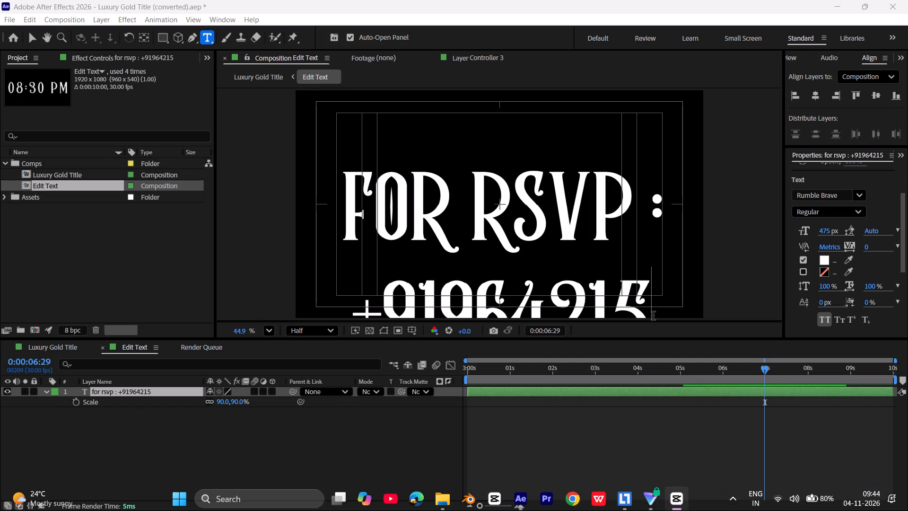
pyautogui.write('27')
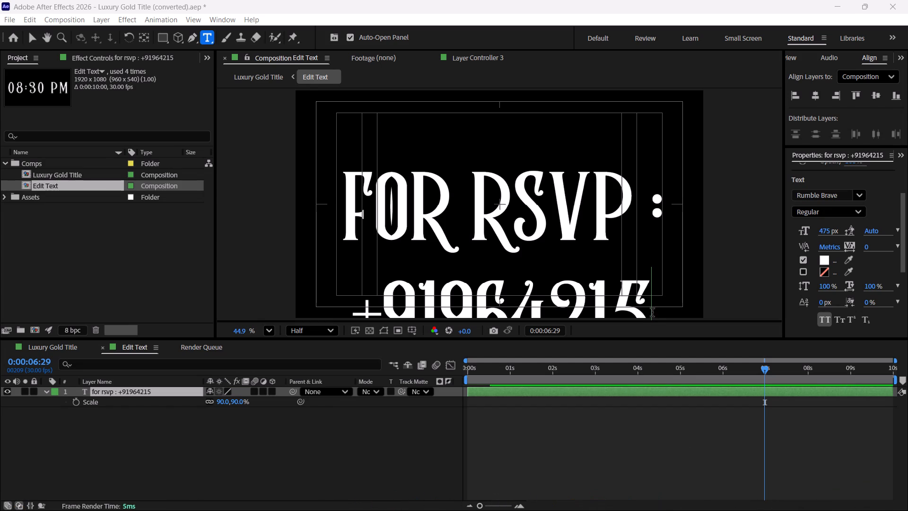
pyautogui.click(655, 284)
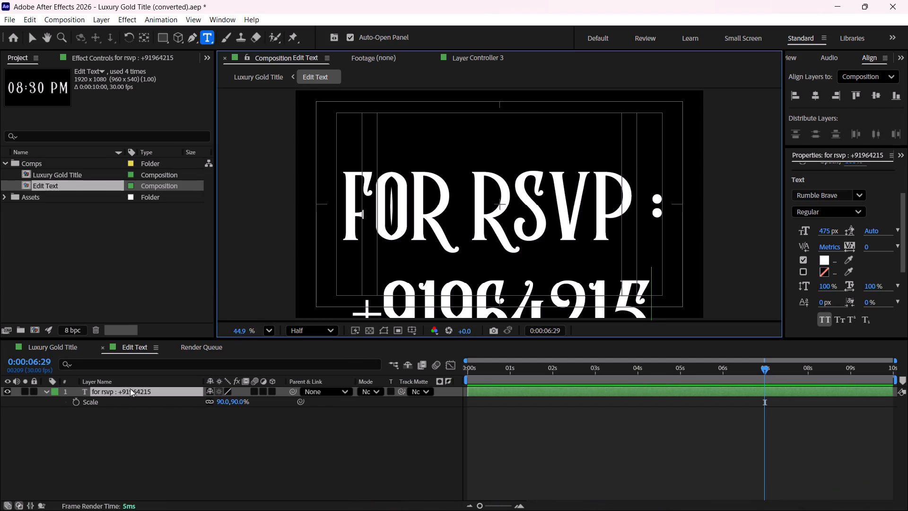
# Finish entering the remaining digits of the first RSVP phone number in the text under FOR RSVP :.
pyautogui.click(131, 390)
pyautogui.click(651, 298)
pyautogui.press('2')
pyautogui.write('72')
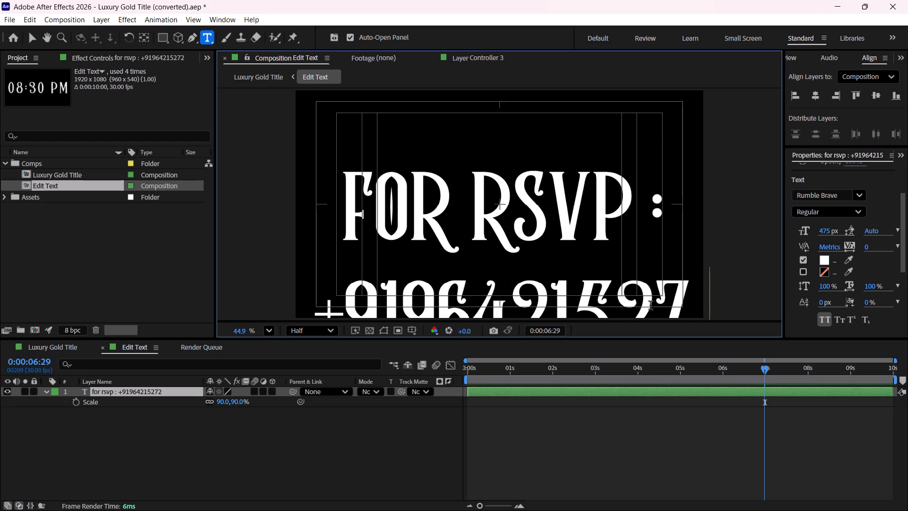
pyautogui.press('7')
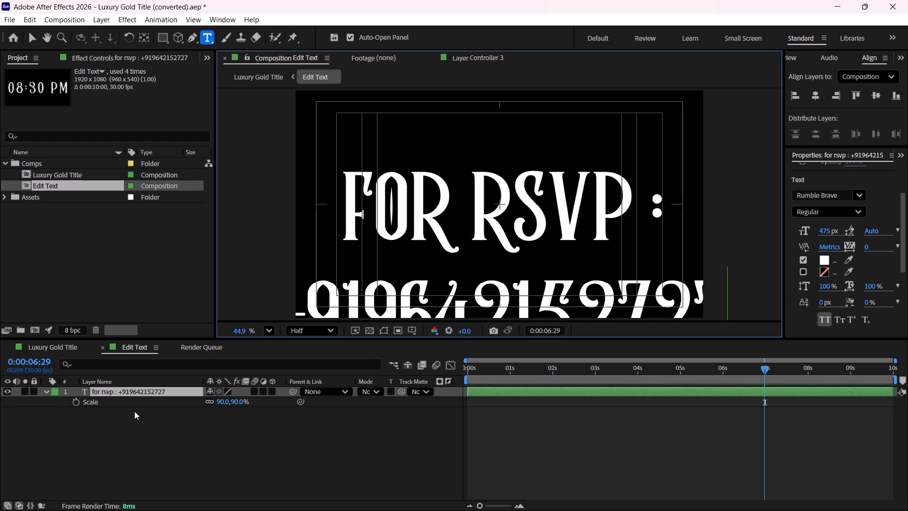
# Scale the RSVP text layer down to 44% and move it up to the vertical middle of the frame.
pyautogui.moveTo(227, 404); pyautogui.dragTo(192, 409)
pyautogui.moveTo(227, 405); pyautogui.dragTo(198, 407)
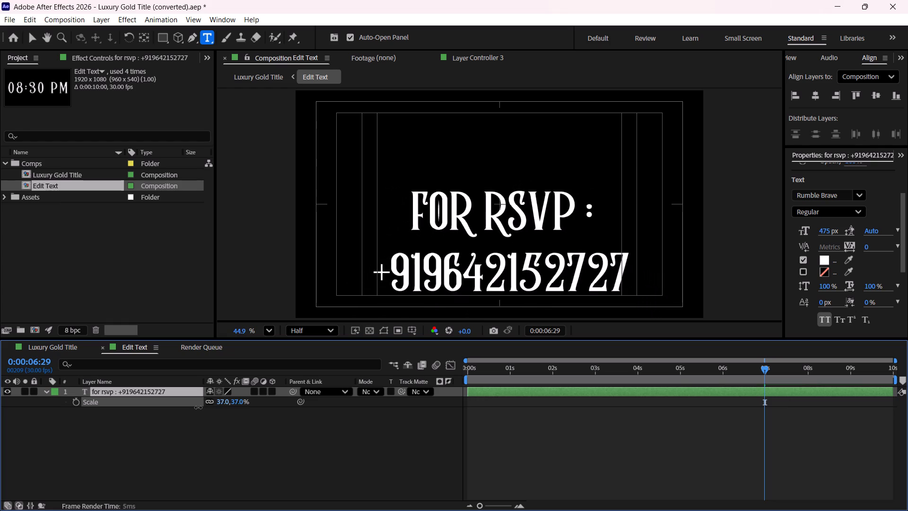
pyautogui.moveTo(198, 407); pyautogui.dragTo(206, 411)
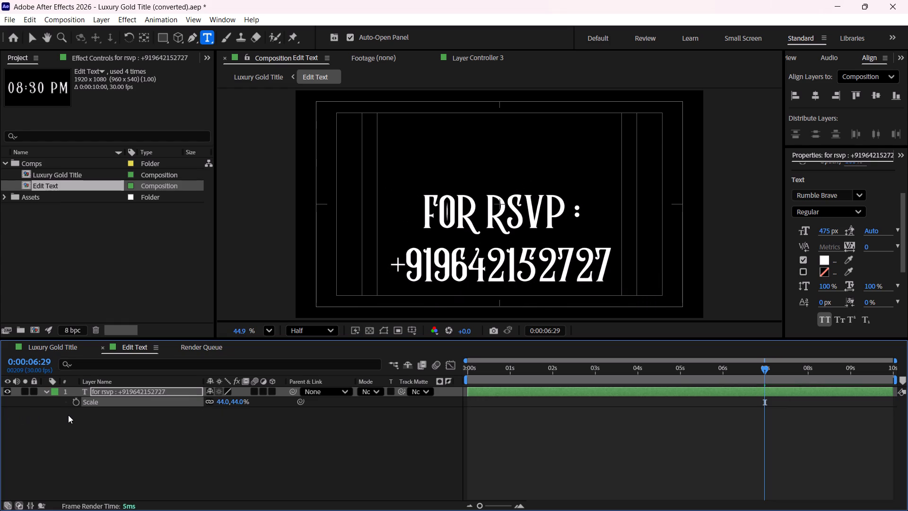
pyautogui.click(26, 41)
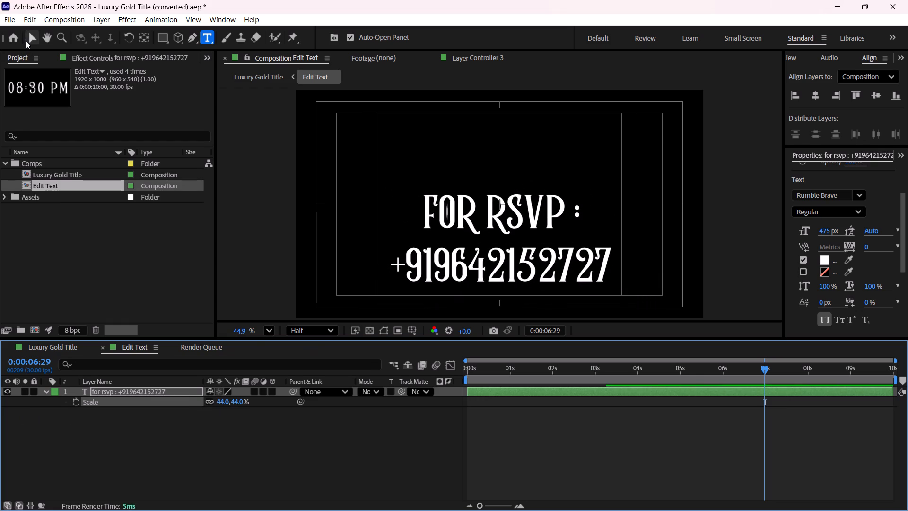
pyautogui.moveTo(453, 236); pyautogui.dragTo(452, 206)
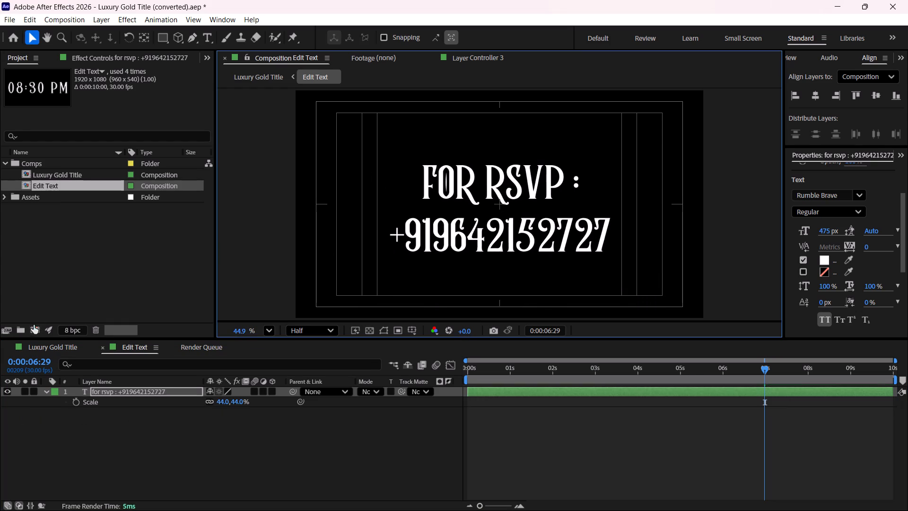
# Preview the gold RSVP text in the Luxury Gold Title composition from about 0:00:06:09.
pyautogui.click(46, 351)
pyautogui.moveTo(744, 372); pyautogui.dragTo(712, 368)
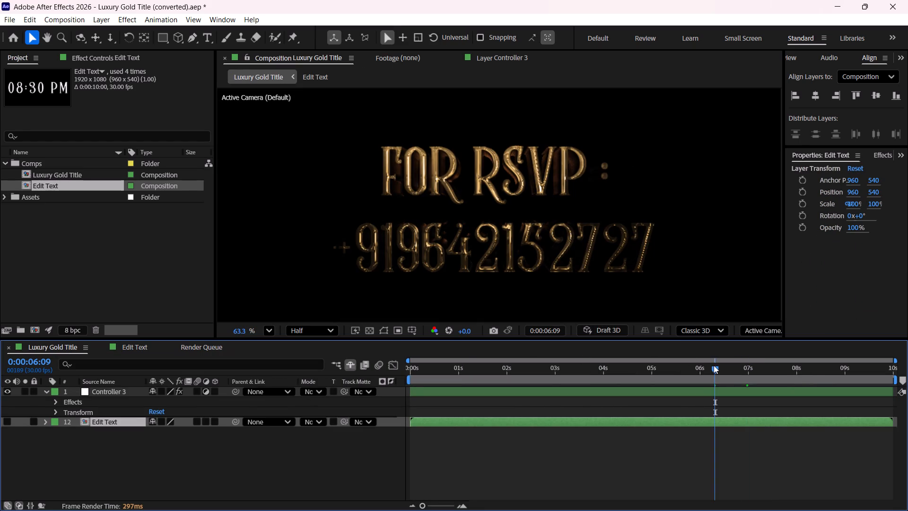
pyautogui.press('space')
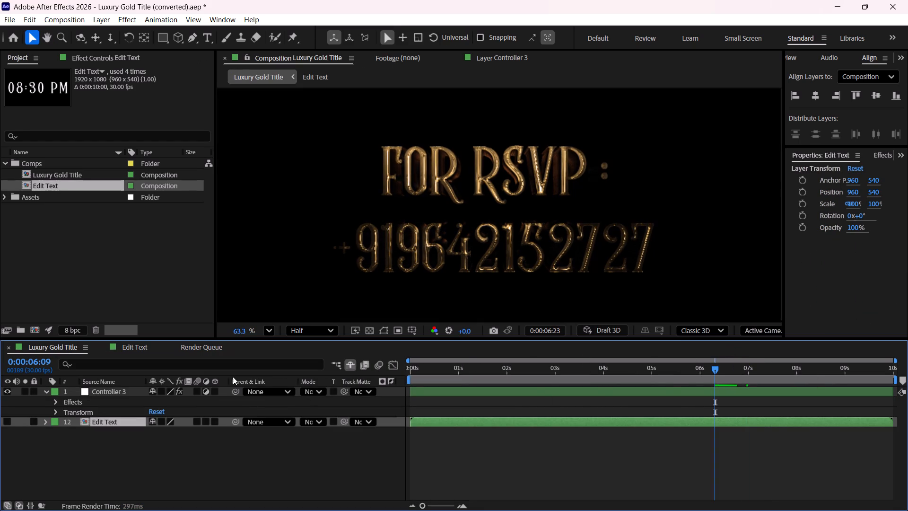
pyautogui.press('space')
# Return to the Edit Text composition containing the RSVP text layer.
pyautogui.click(139, 350)
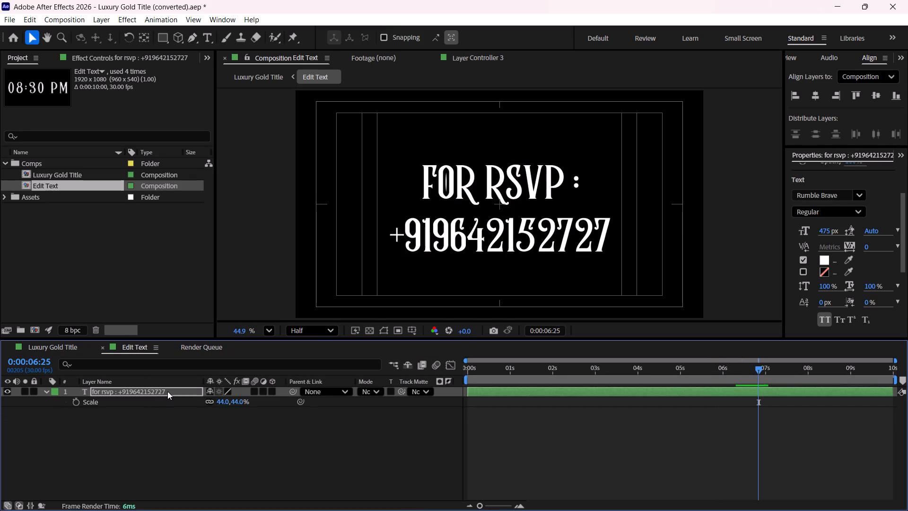
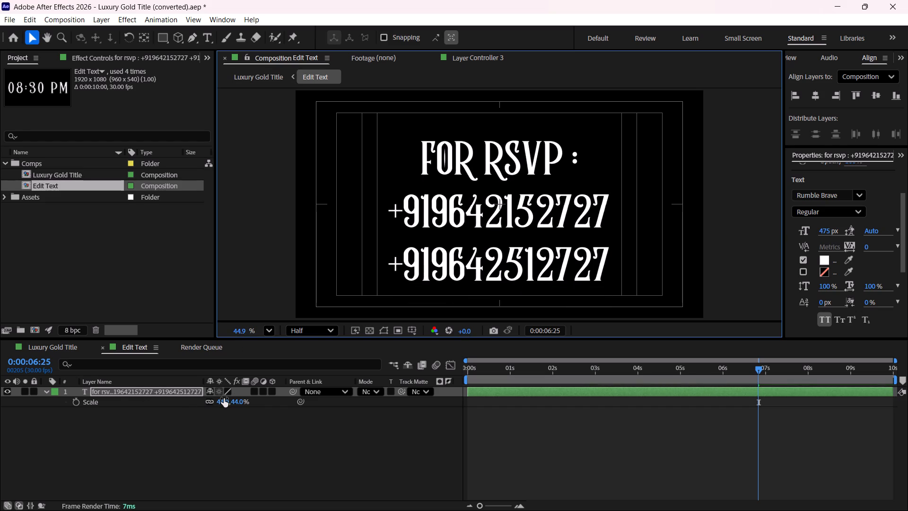
# Scale the FOR RSVP text layer up to 56% and move it slightly upward so all three lines fit the frame.
pyautogui.moveTo(226, 403); pyautogui.dragTo(241, 404)
pyautogui.click(224, 402)
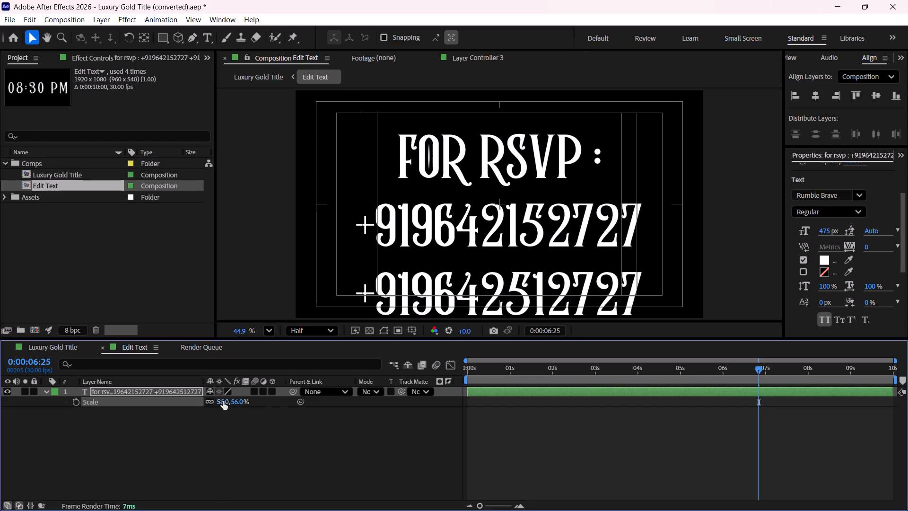
pyautogui.moveTo(511, 227); pyautogui.dragTo(512, 207)
# Check the gold FOR RSVP title in the Luxury Gold Title composition by scrubbing through the animation and playing it back.
pyautogui.click(59, 348)
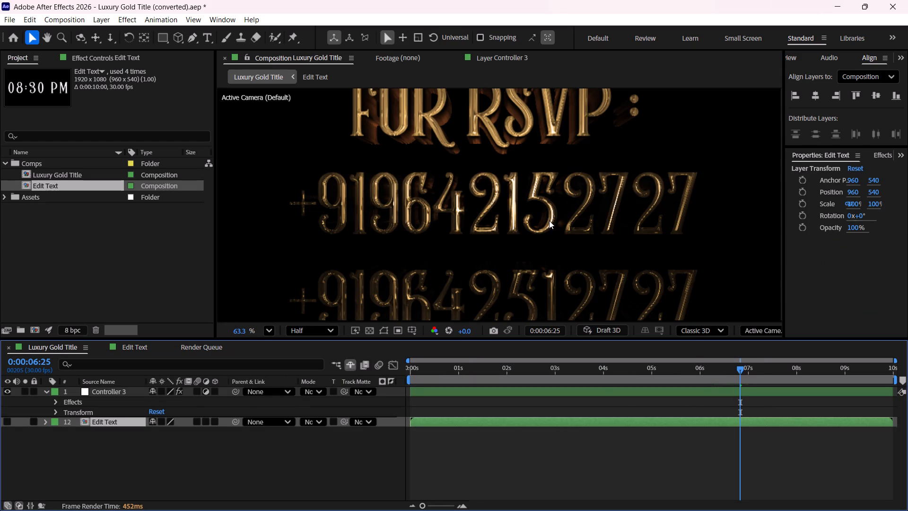
pyautogui.keyDown('ctrl'); pyautogui.scroll(-5, 549, 220); pyautogui.keyUp('ctrl')
pyautogui.moveTo(743, 372); pyautogui.dragTo(554, 371)
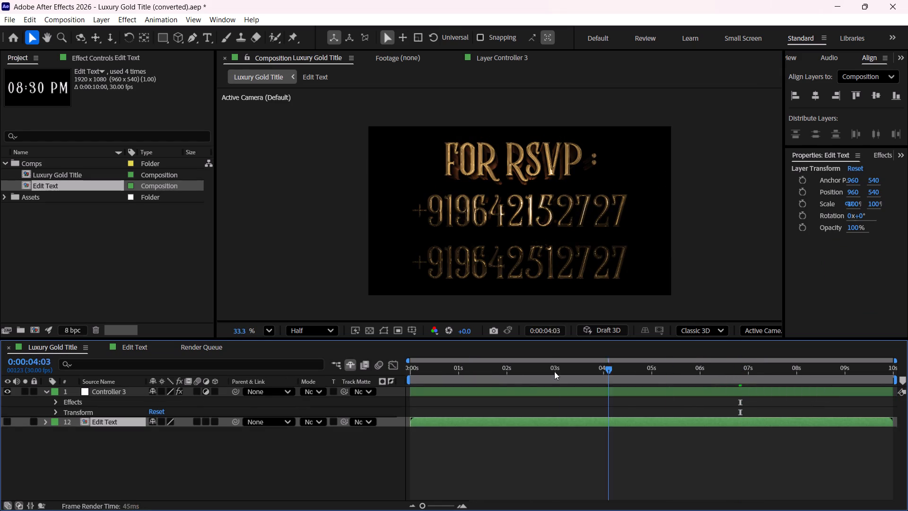
pyautogui.moveTo(554, 371); pyautogui.dragTo(490, 371)
pyautogui.moveTo(490, 371); pyautogui.dragTo(647, 396)
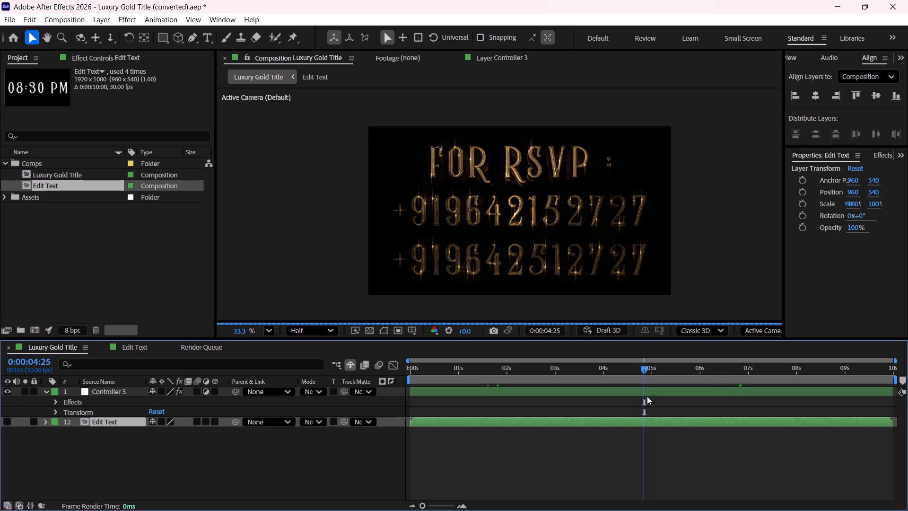
pyautogui.press('space')
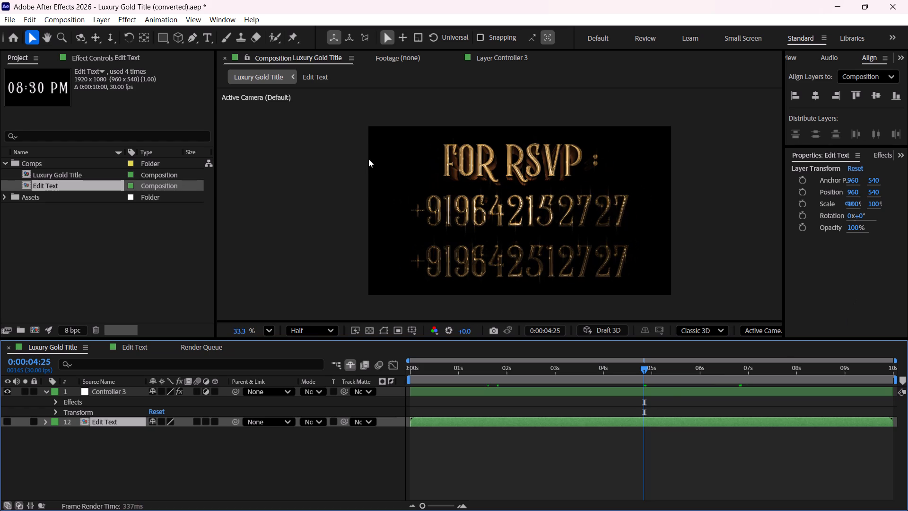
# Add the Luxury Gold Title composition with the RSVP text to the render queue.
pyautogui.click(29, 24)
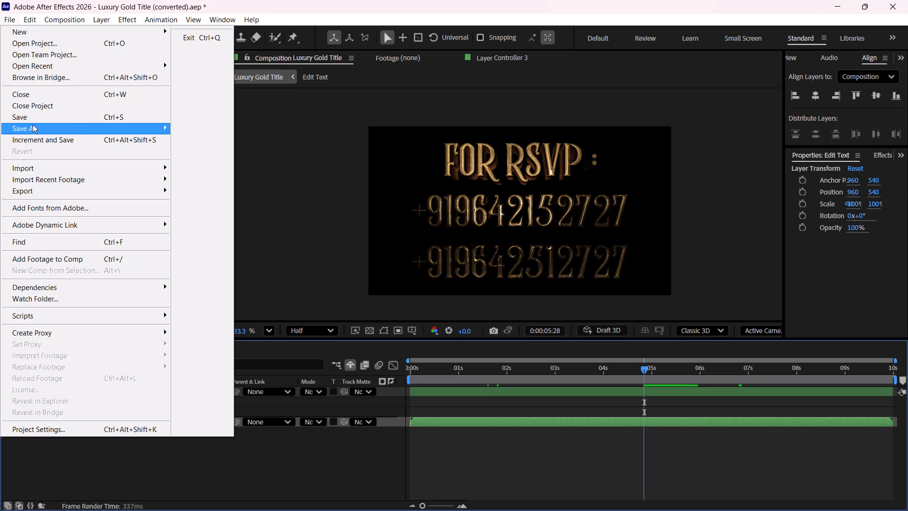
pyautogui.click(20, 190)
pyautogui.click(204, 205)
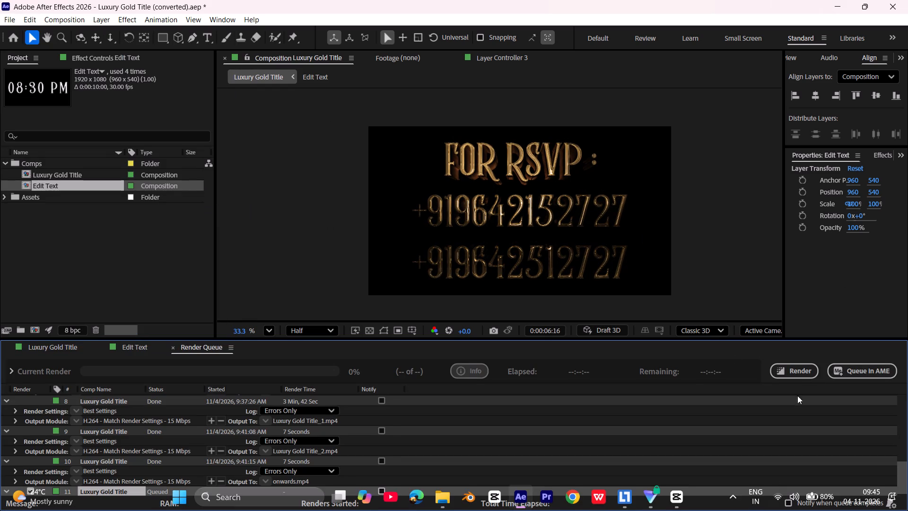
# Set the newly queued item's output file to rsvpto in the Downloads folder and start the render.
pyautogui.scroll(-6, 394, 425)
pyautogui.doubleClick(307, 495)
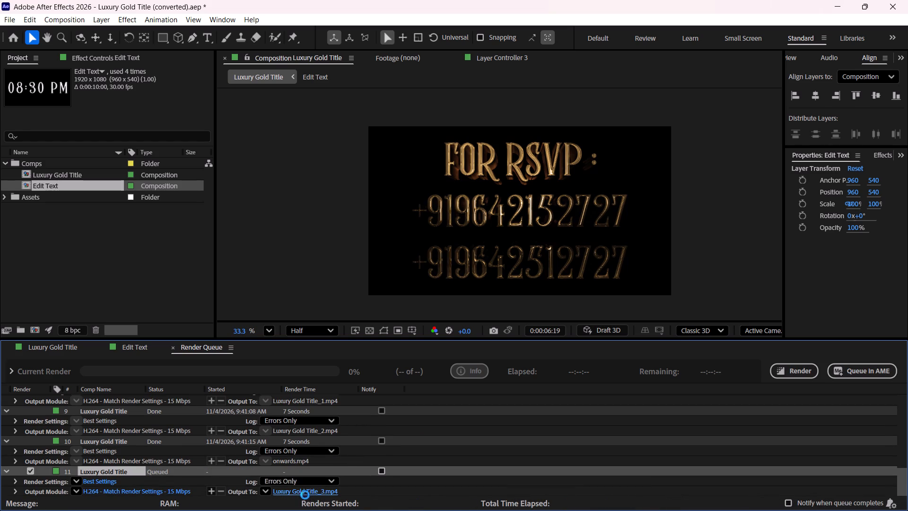
pyautogui.click(304, 493)
pyautogui.write('rsvp')
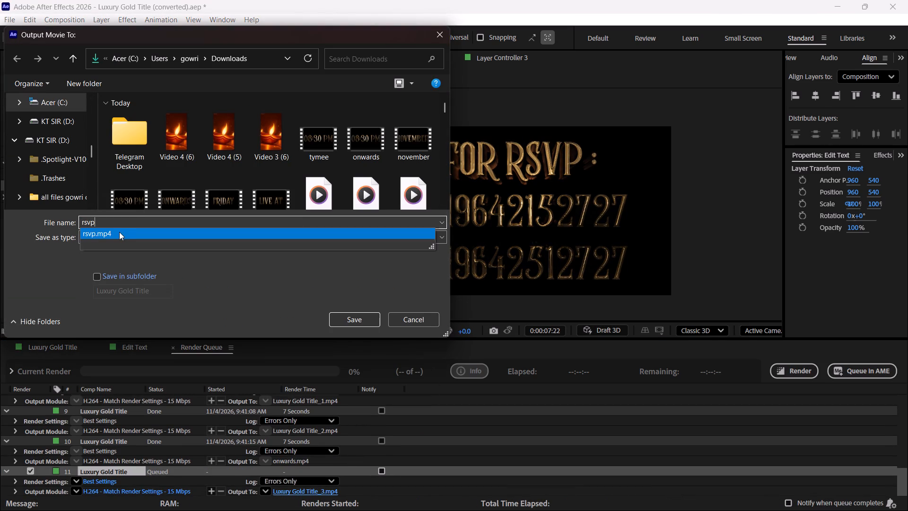
pyautogui.write('to')
pyautogui.scroll(3, 45, 169)
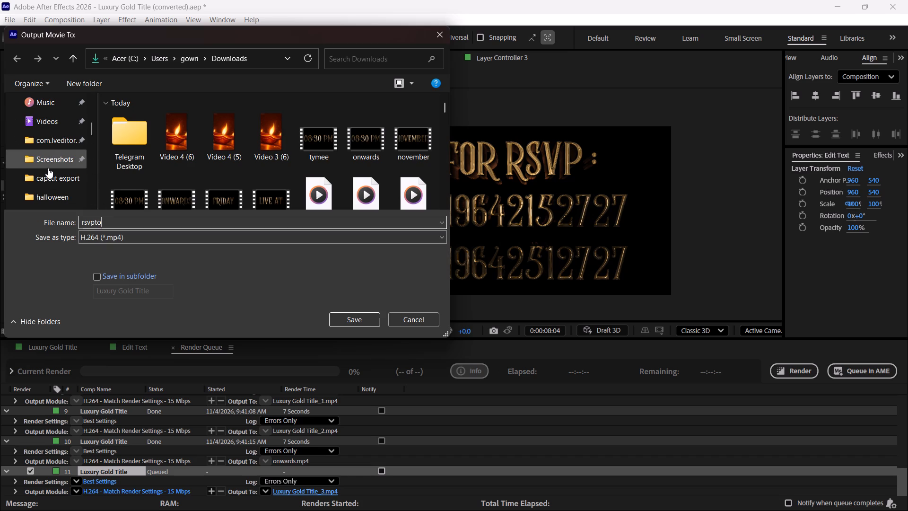
pyautogui.scroll(4, 51, 172)
pyautogui.scroll(-1, 54, 179)
pyautogui.click(51, 161)
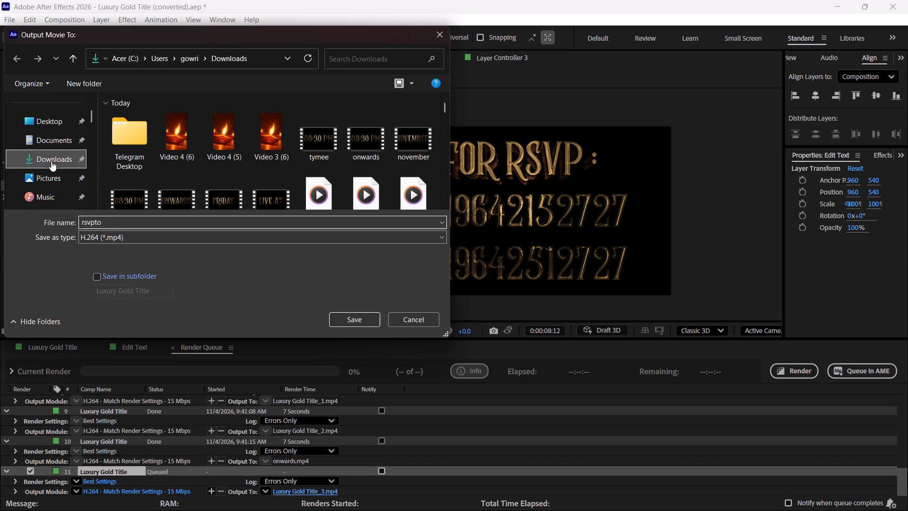
pyautogui.click(348, 320)
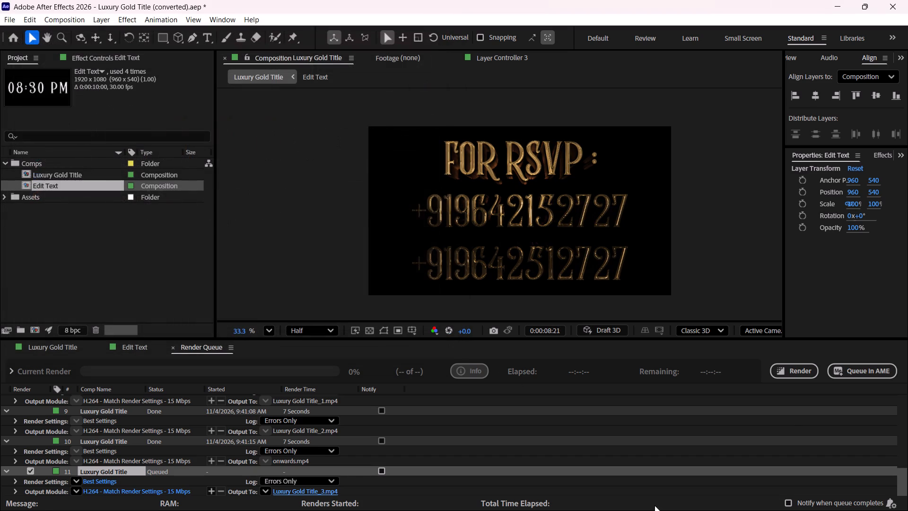
pyautogui.click(805, 372)
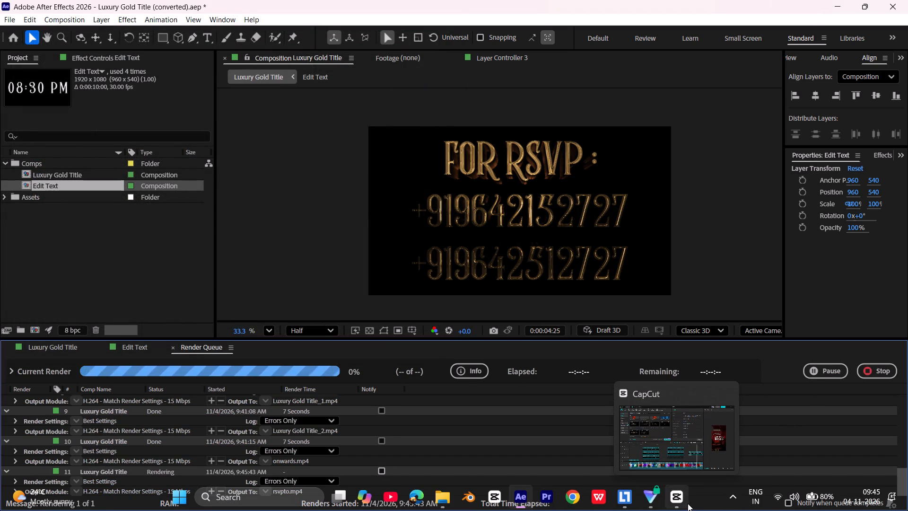